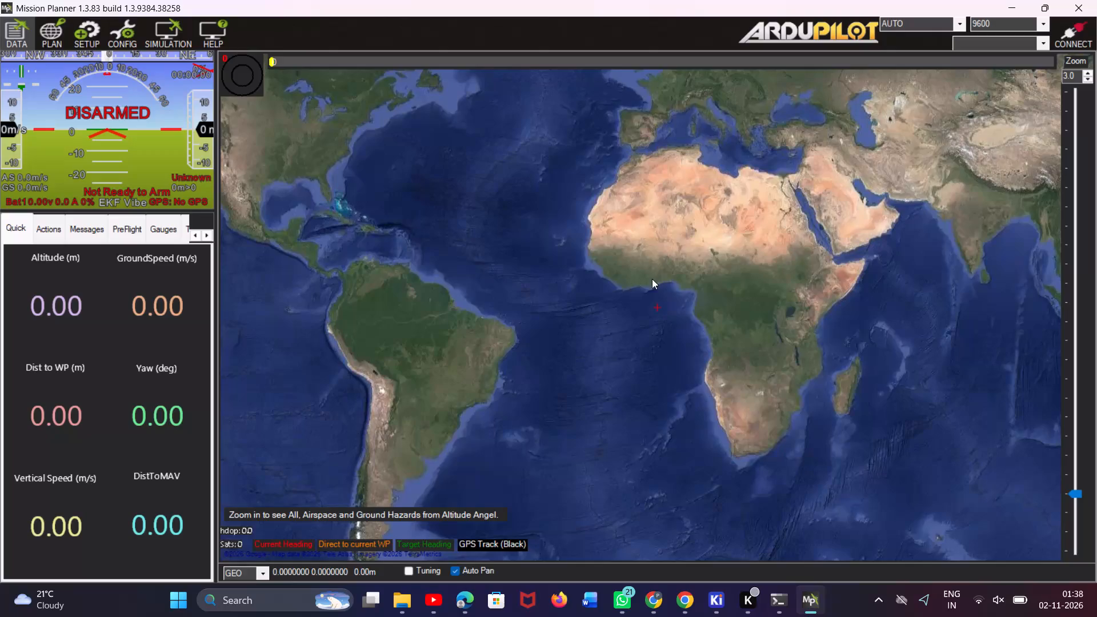
Upload the Copter V4.7.2 OFFICIAL quadcopter firmware for the fmuv2 platform and start the search for the board.
click(93, 30)
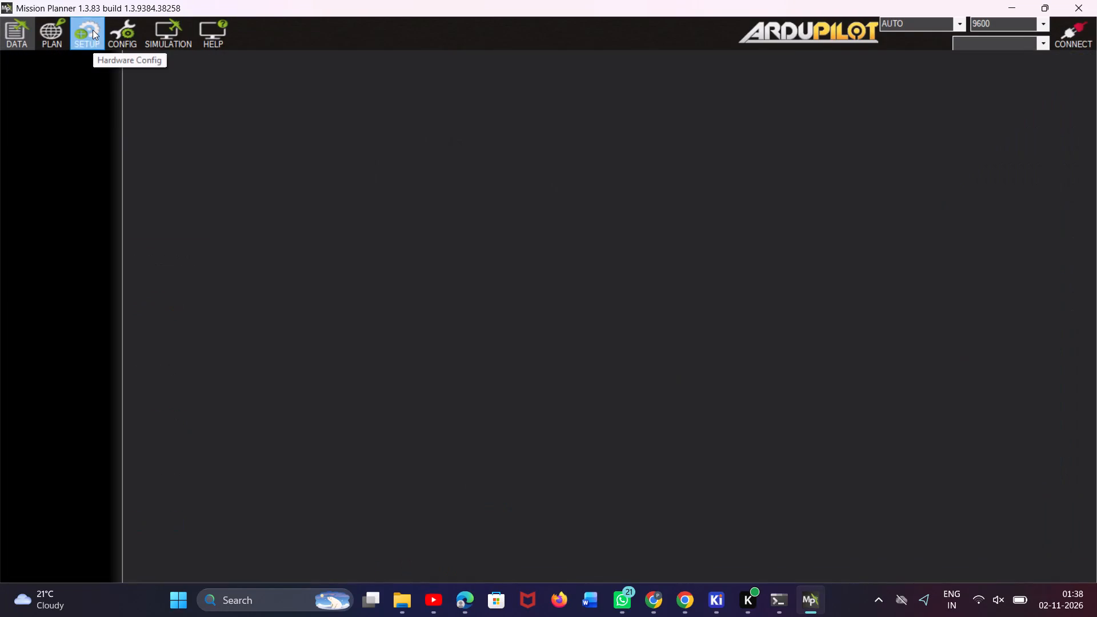
click(73, 54)
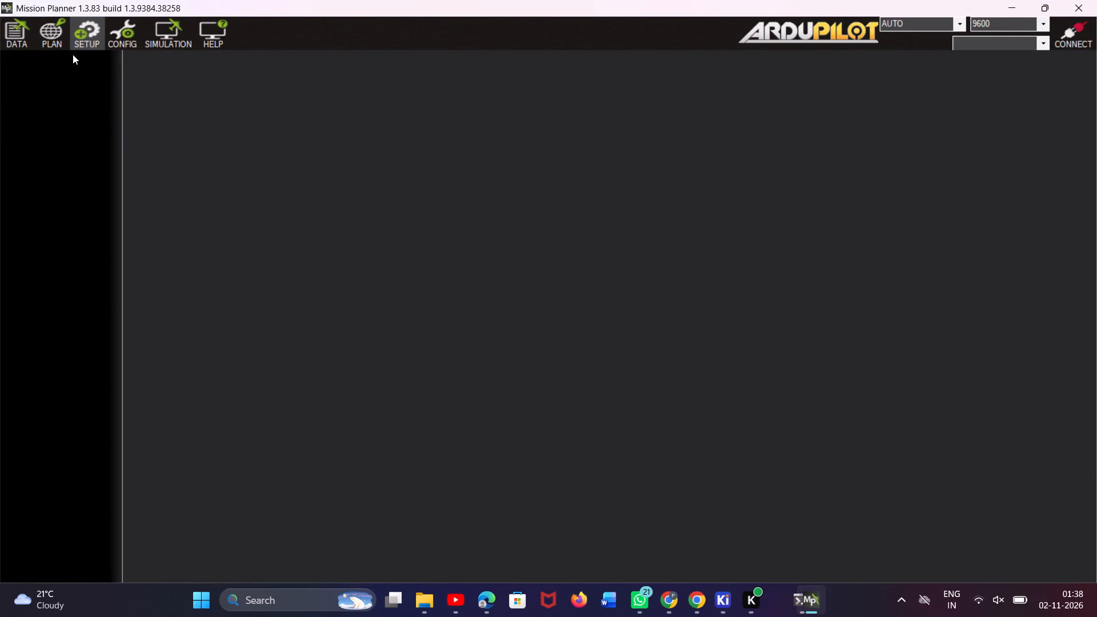
click(412, 103)
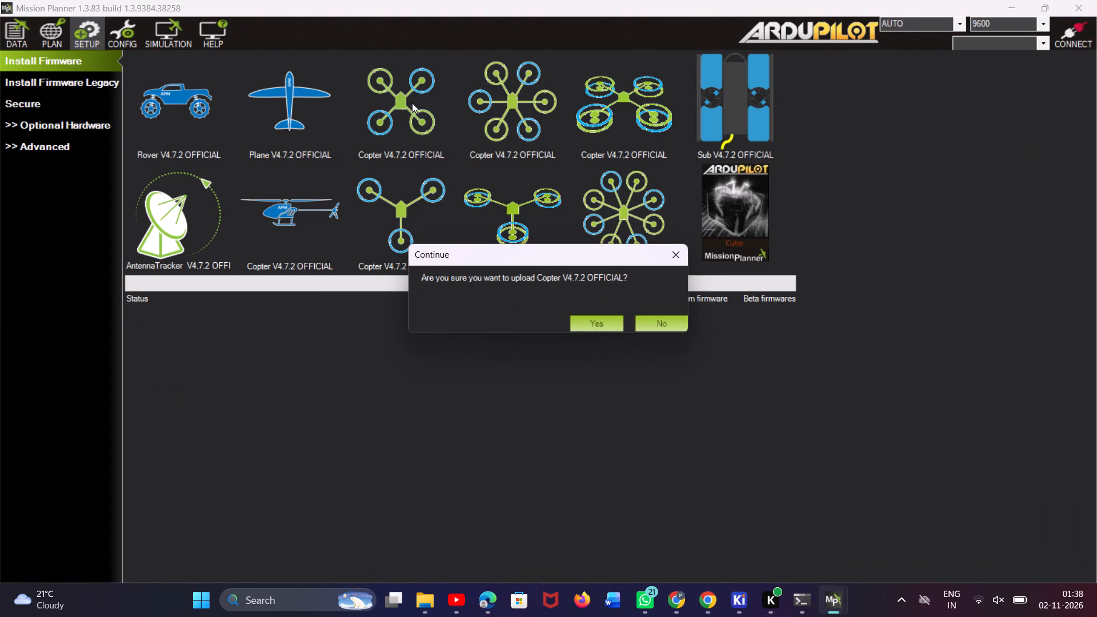
click(598, 326)
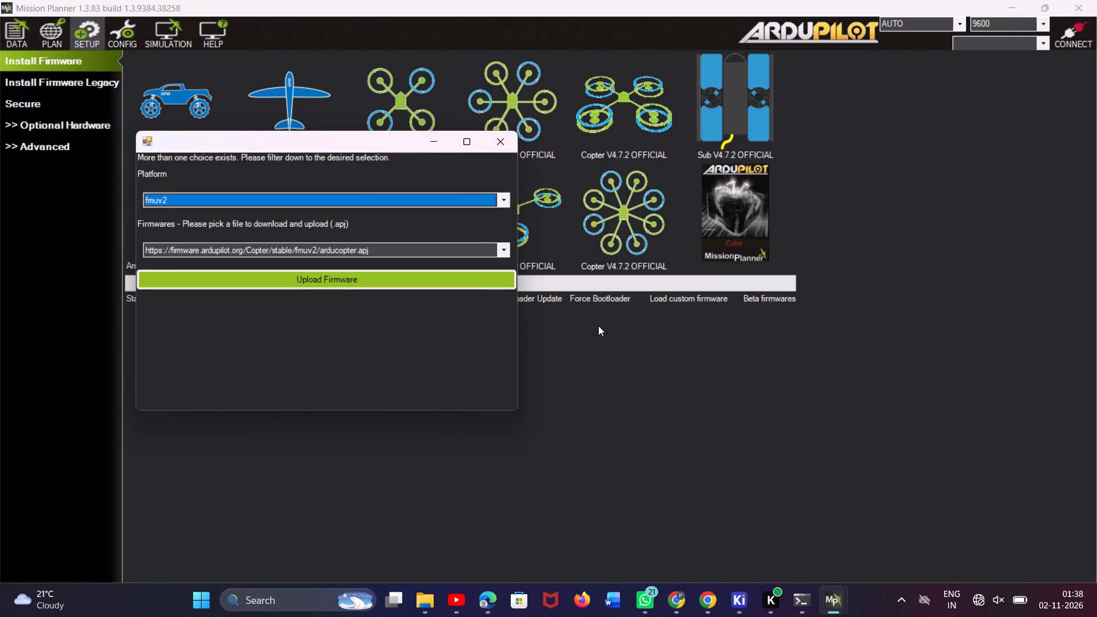
click(478, 288)
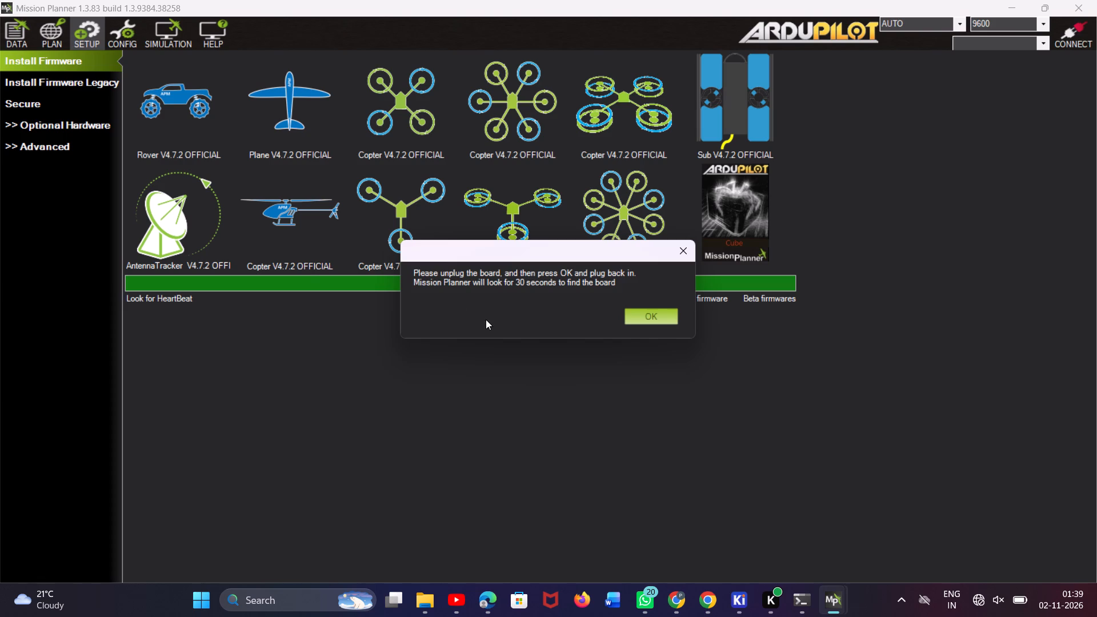
click(666, 308)
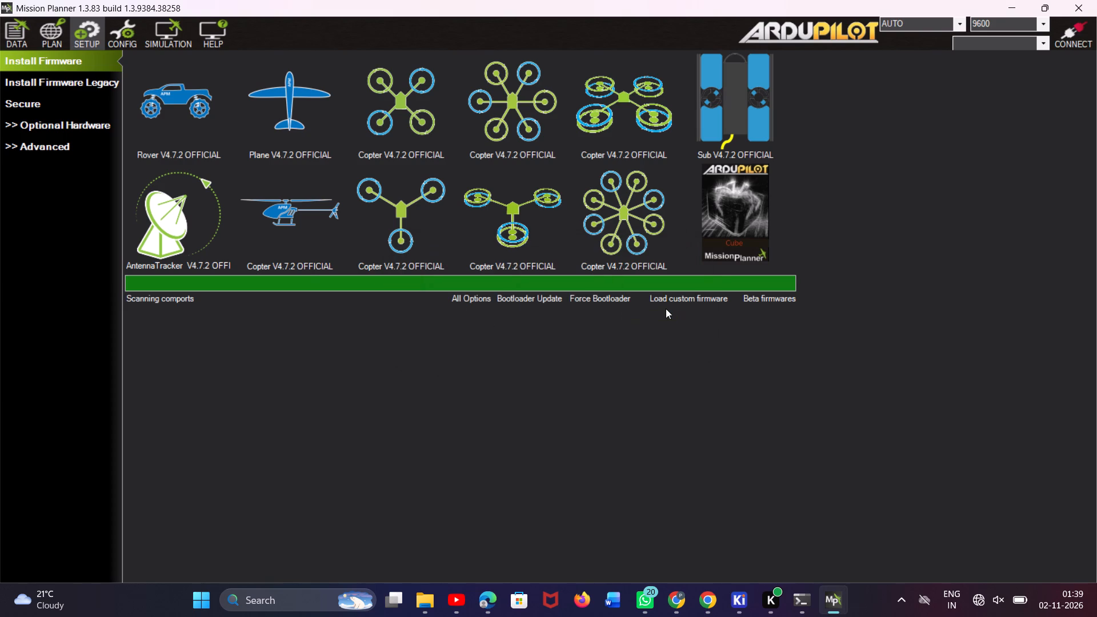
Try to connect to the flight controller.
click(1070, 41)
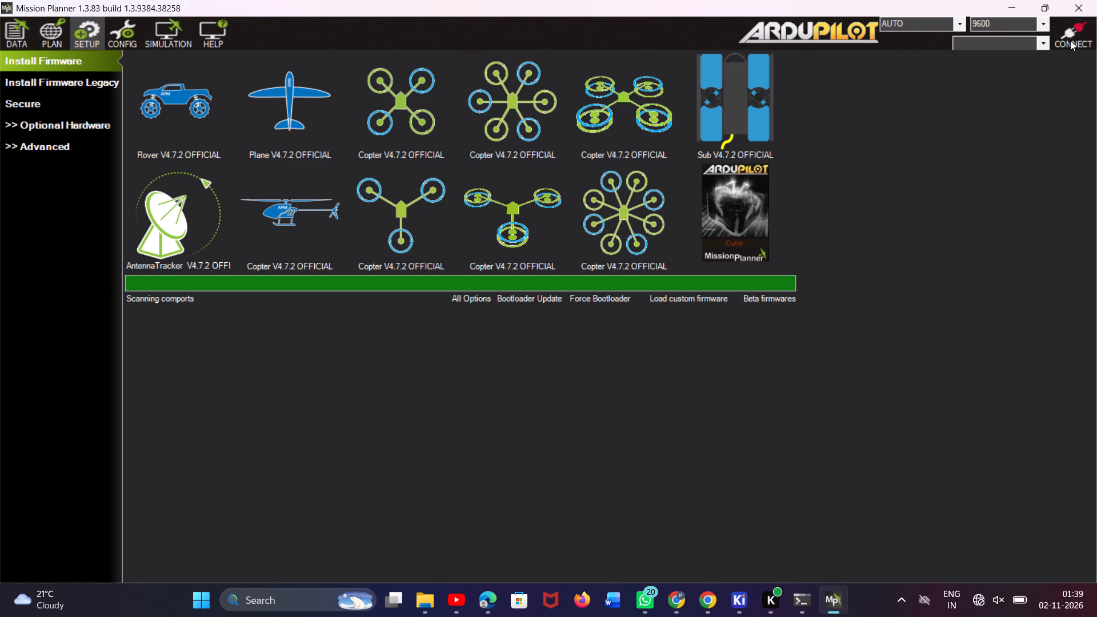
click(1070, 41)
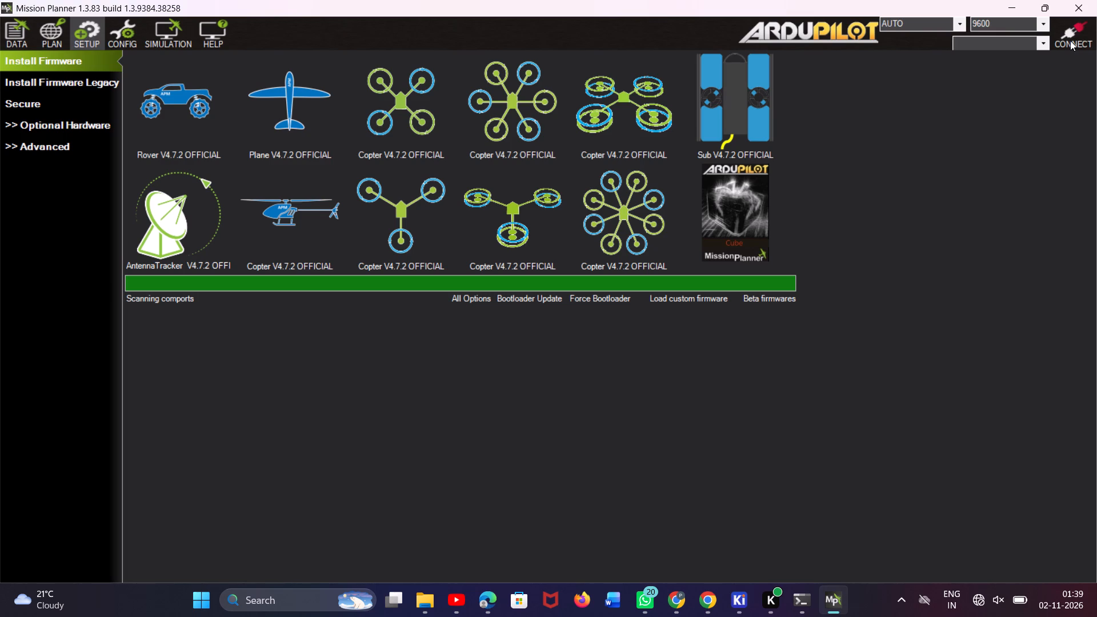
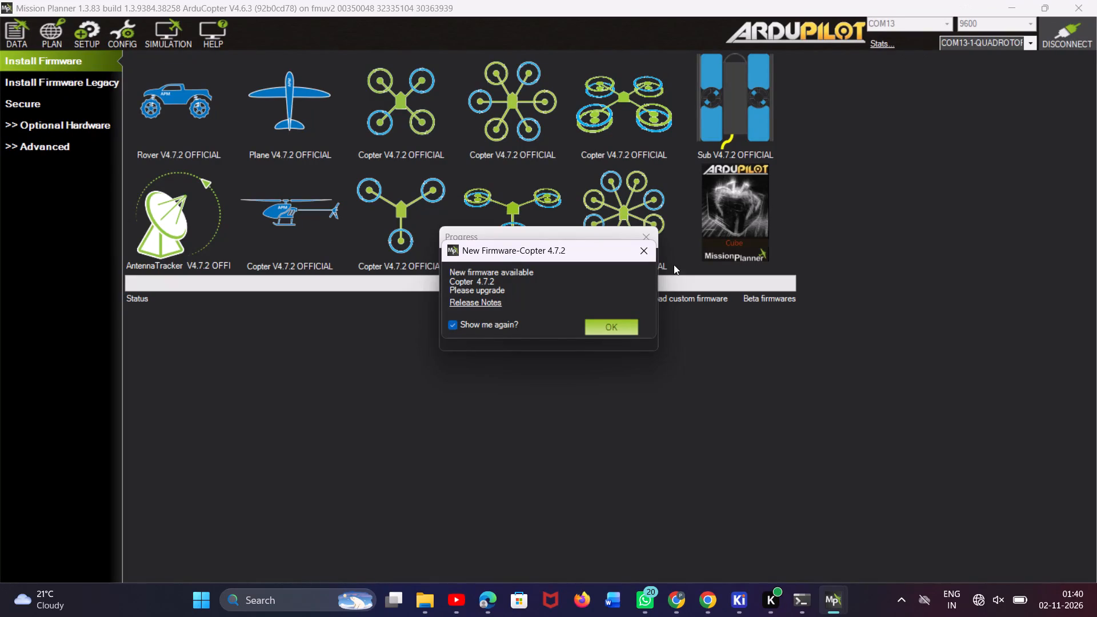
Dismiss the notice about the new Copter 4.7.2 firmware.
click(614, 323)
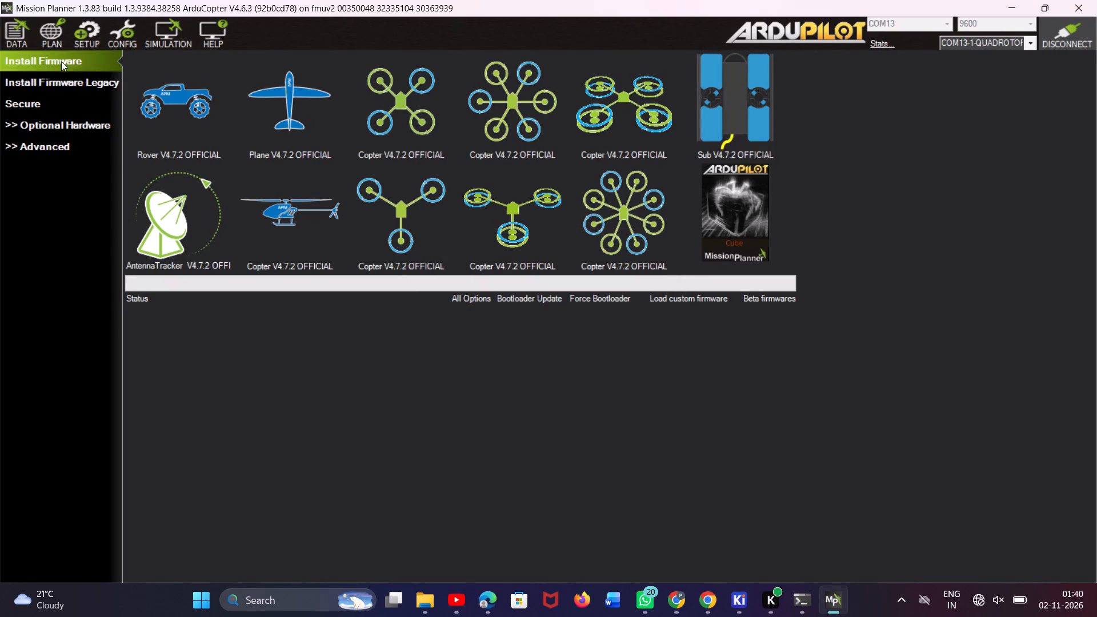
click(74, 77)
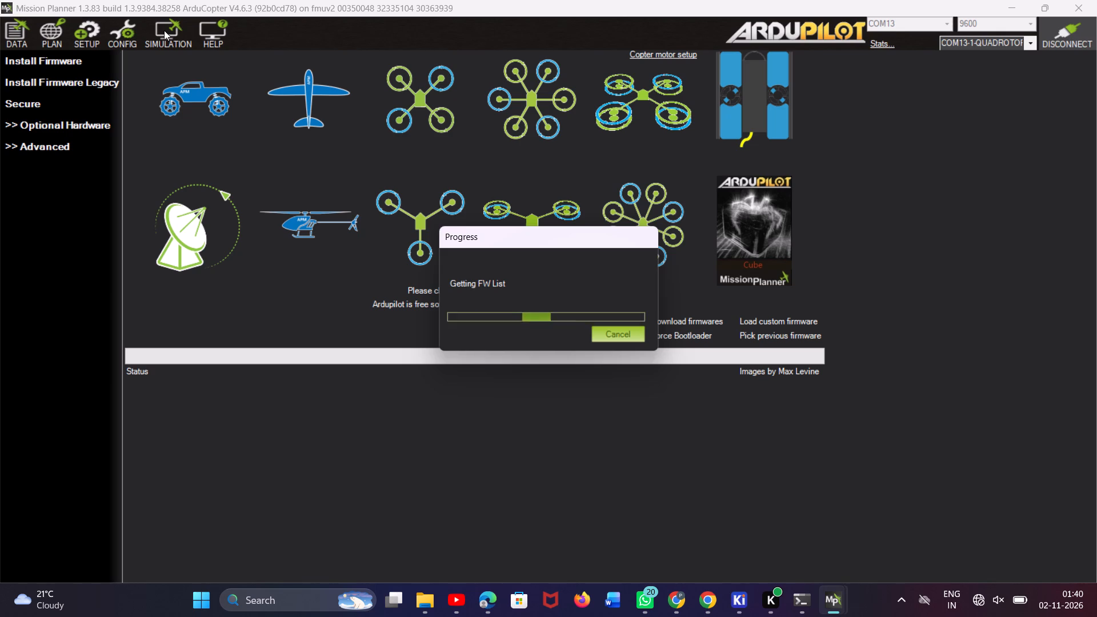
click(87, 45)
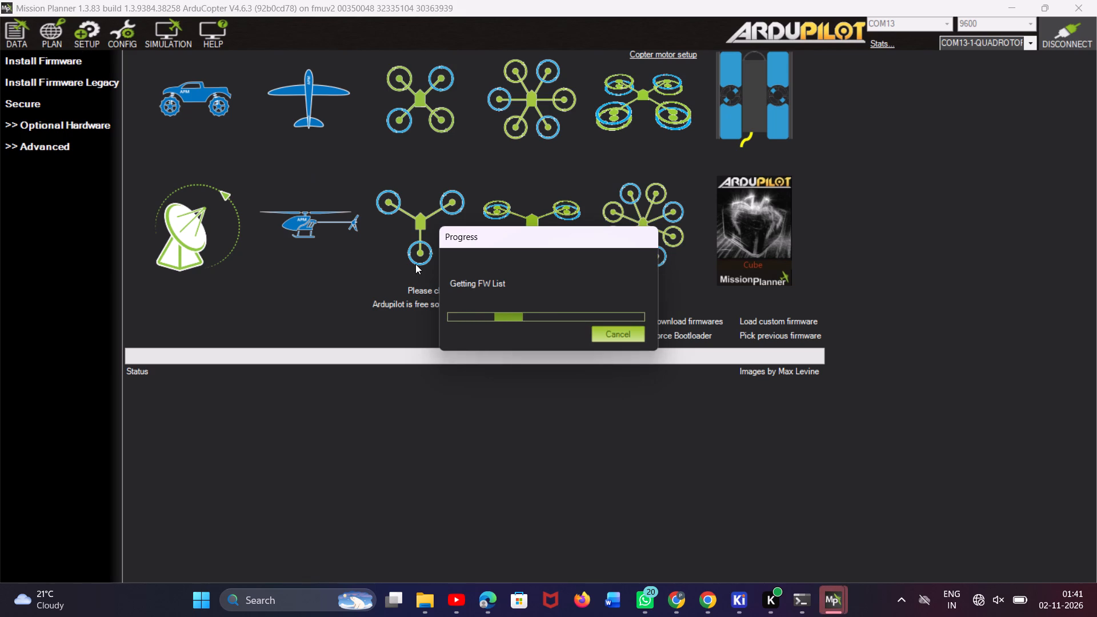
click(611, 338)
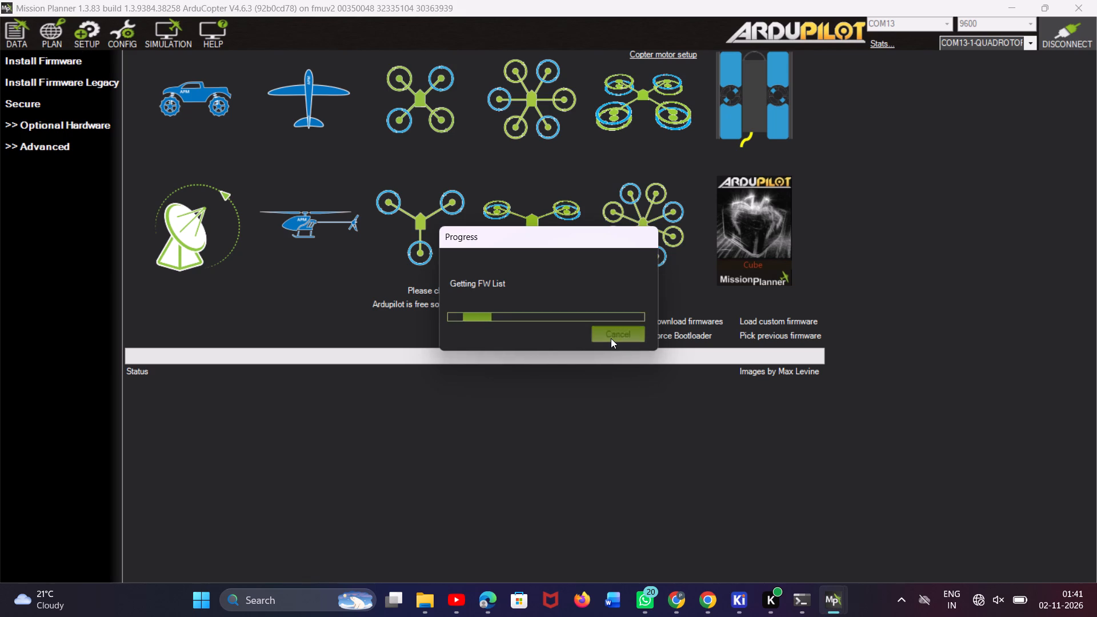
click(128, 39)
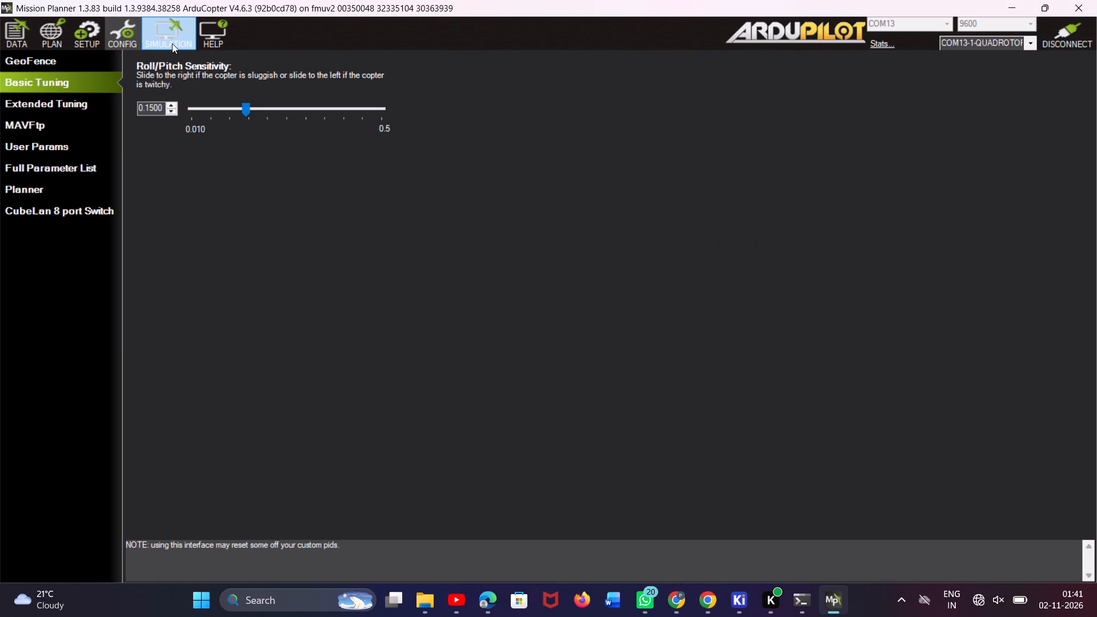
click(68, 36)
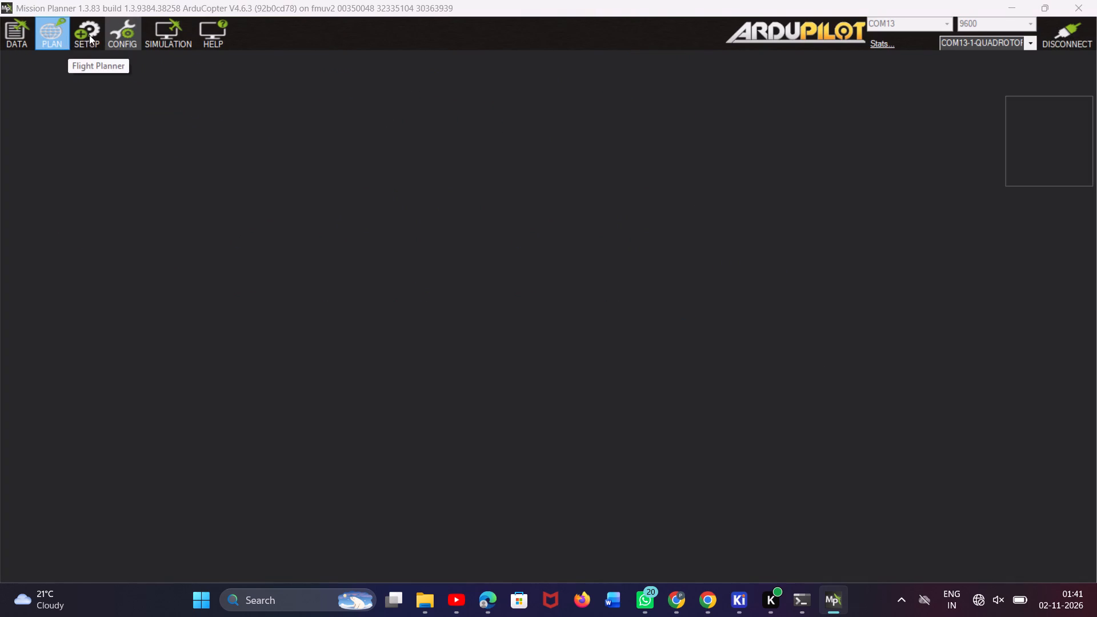
Run the full 3-axis accelerometer calibration from the mandatory hardware setup, through the level, left, right, nose-down, nose-up and back positions.
click(92, 35)
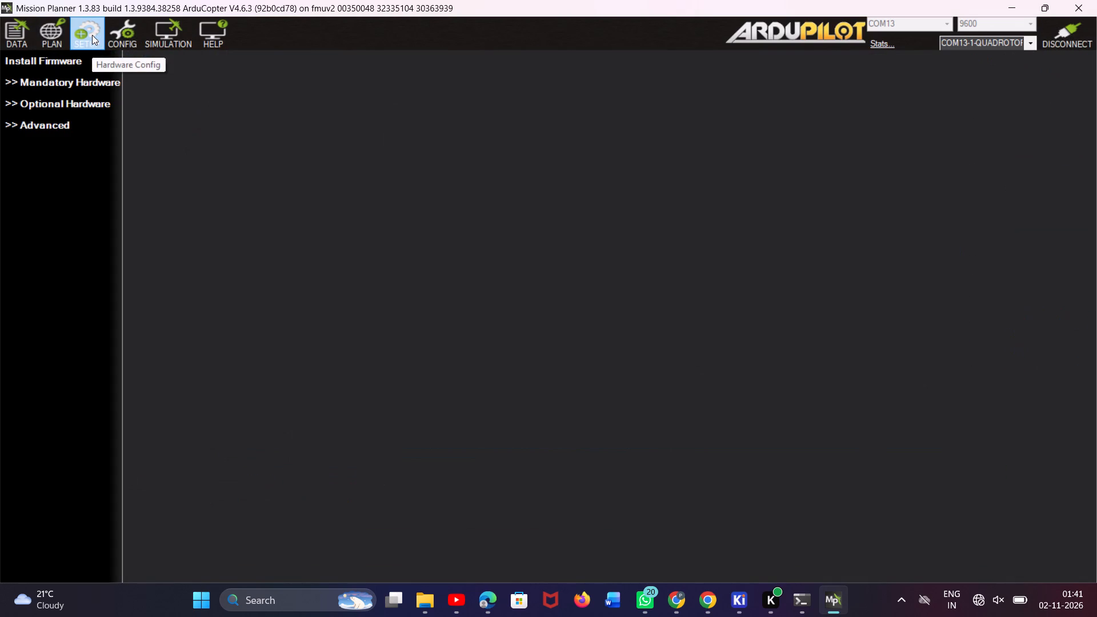
click(65, 77)
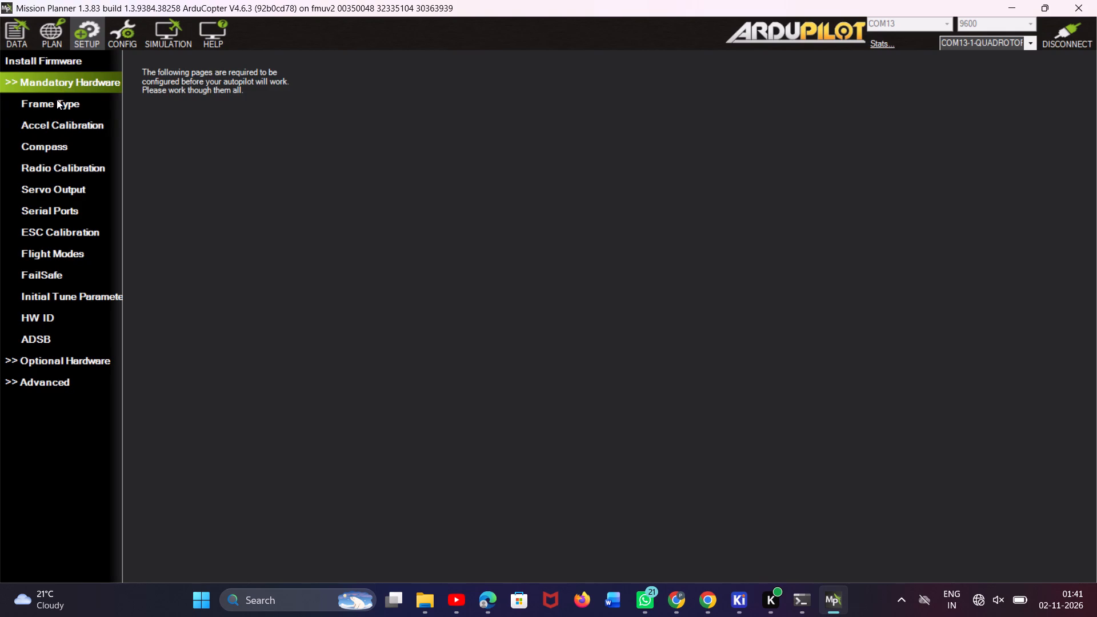
click(57, 99)
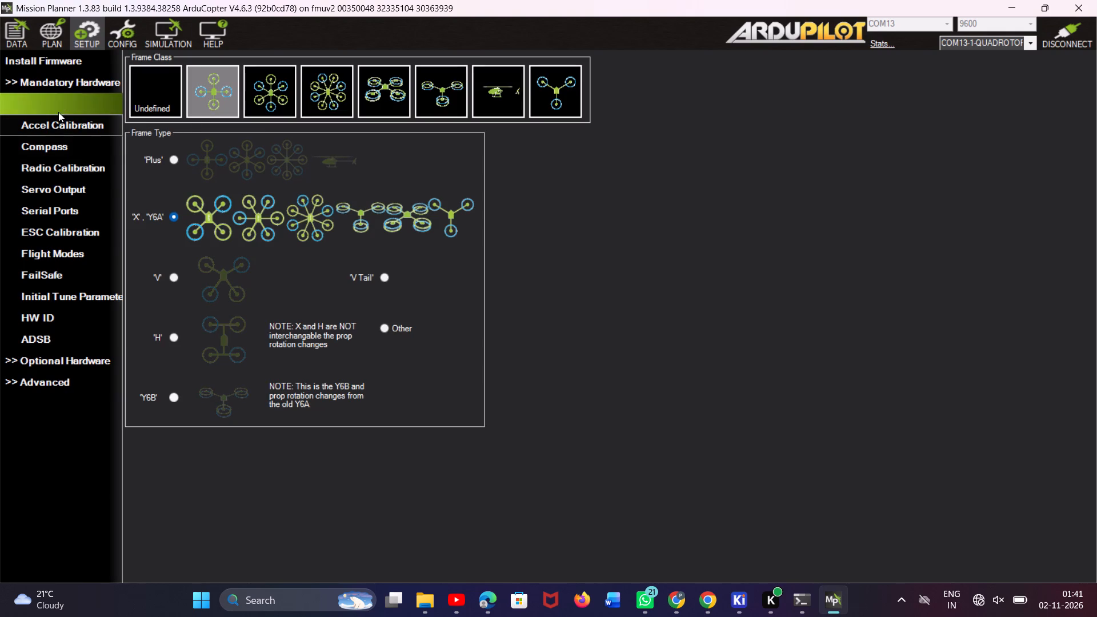
click(69, 122)
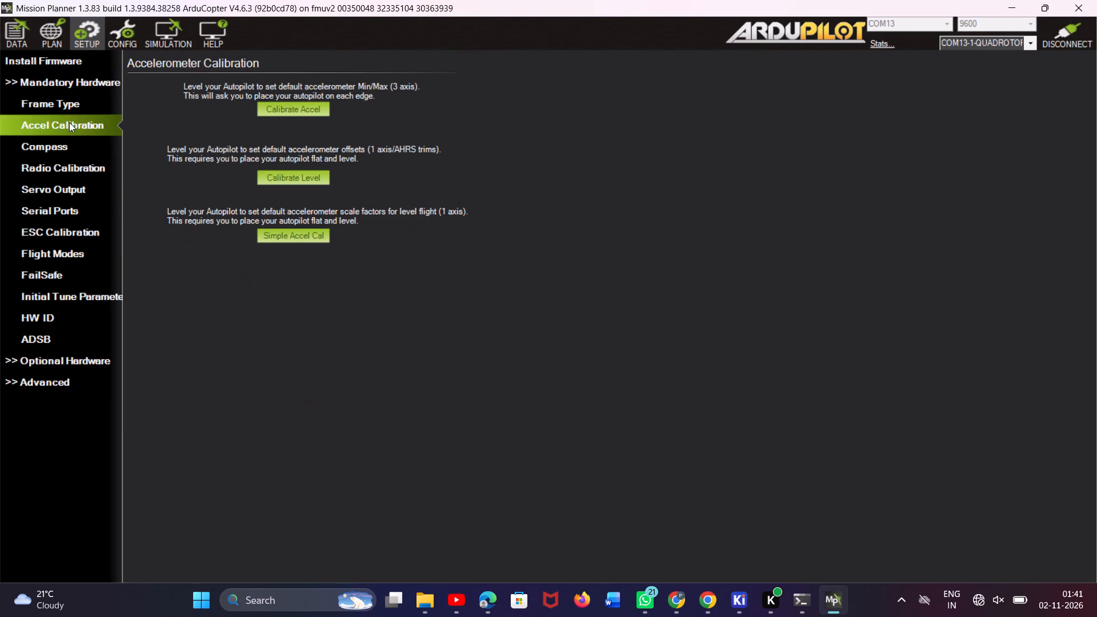
click(303, 105)
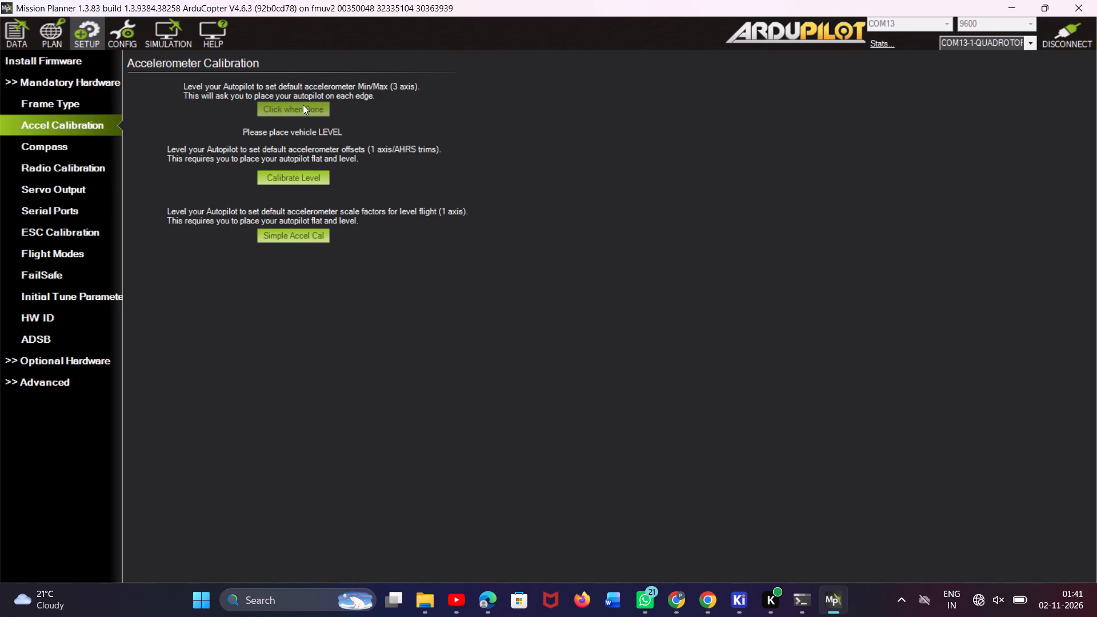
click(303, 105)
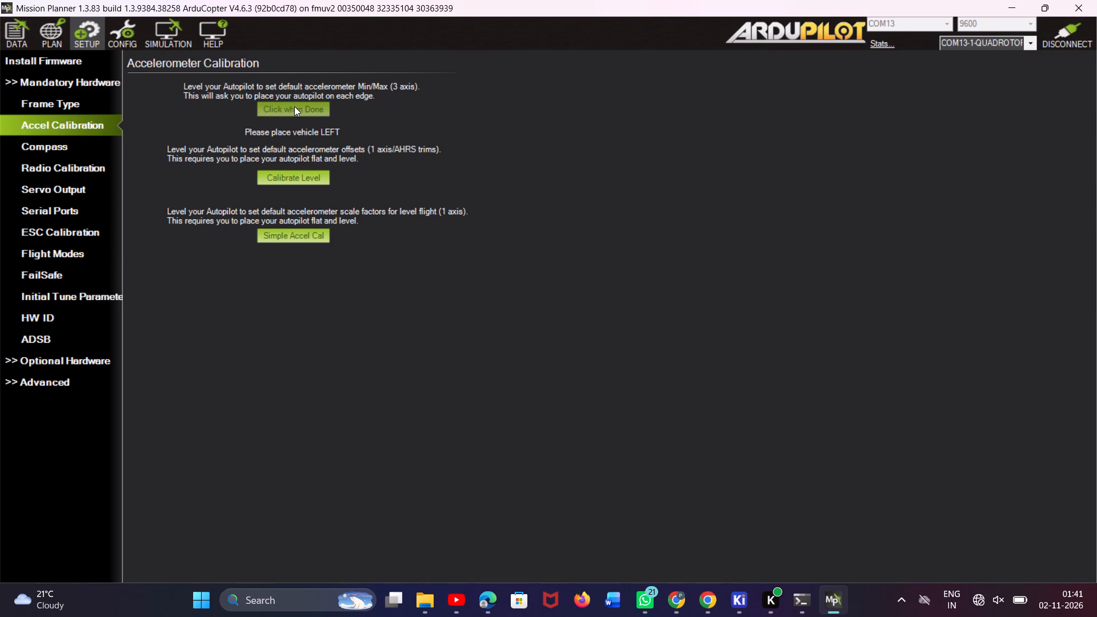
click(294, 106)
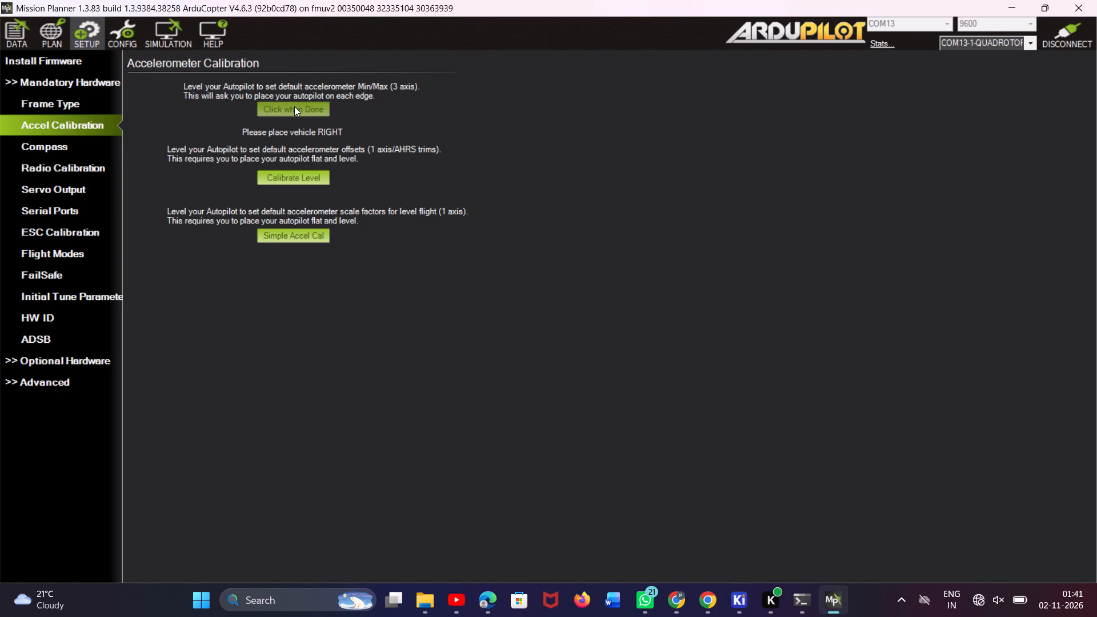
click(294, 106)
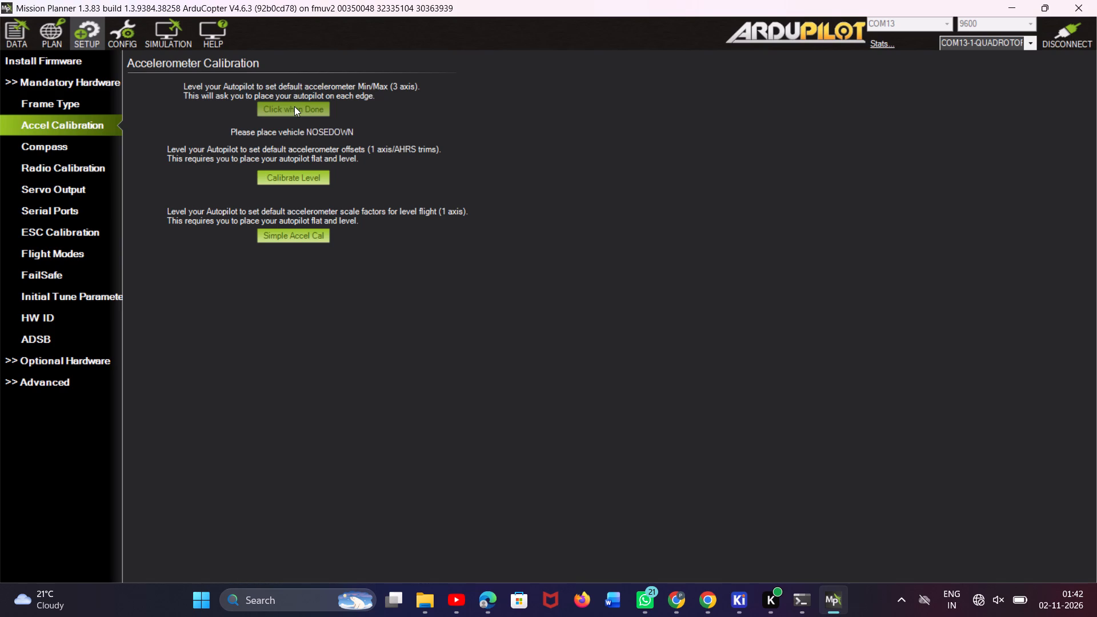
click(310, 109)
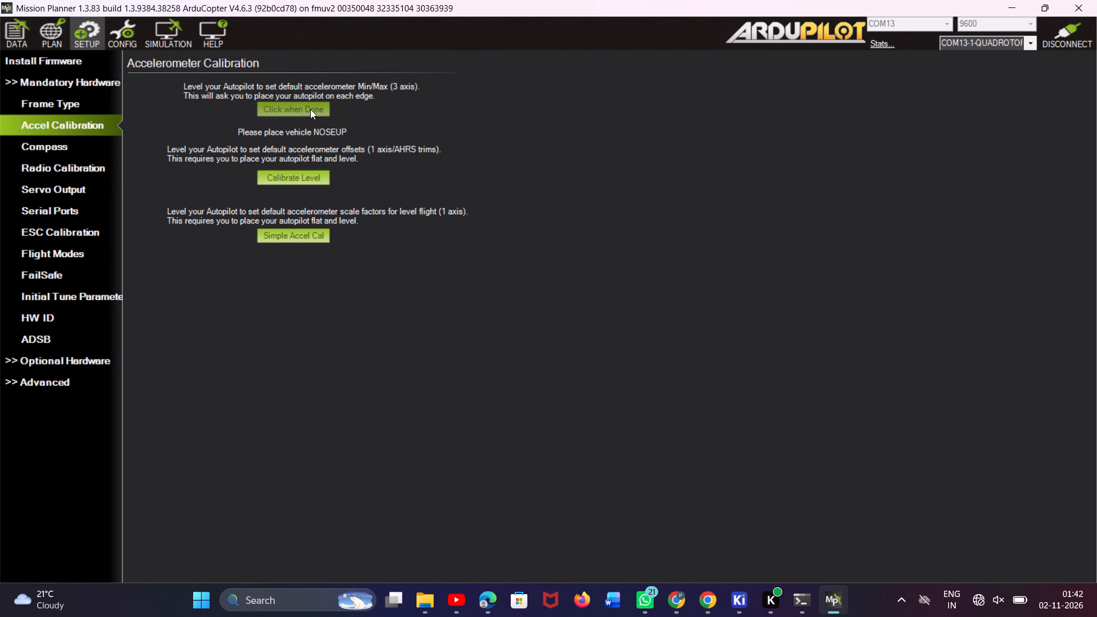
click(310, 109)
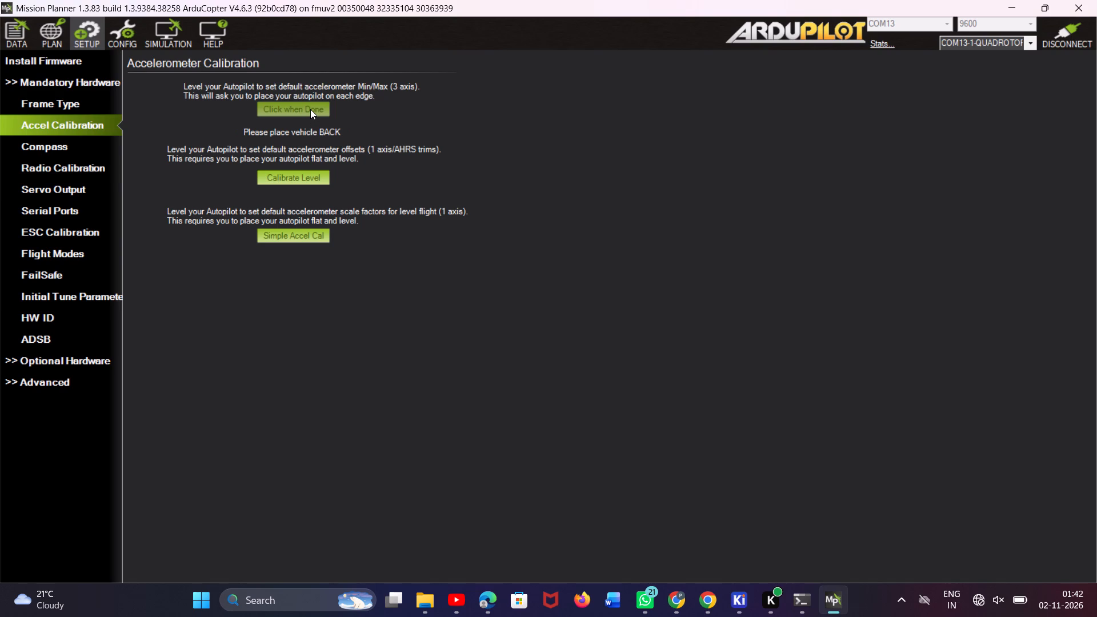
click(310, 109)
Run the onboard magnetometer calibration for the flight controller's compasses.
click(46, 141)
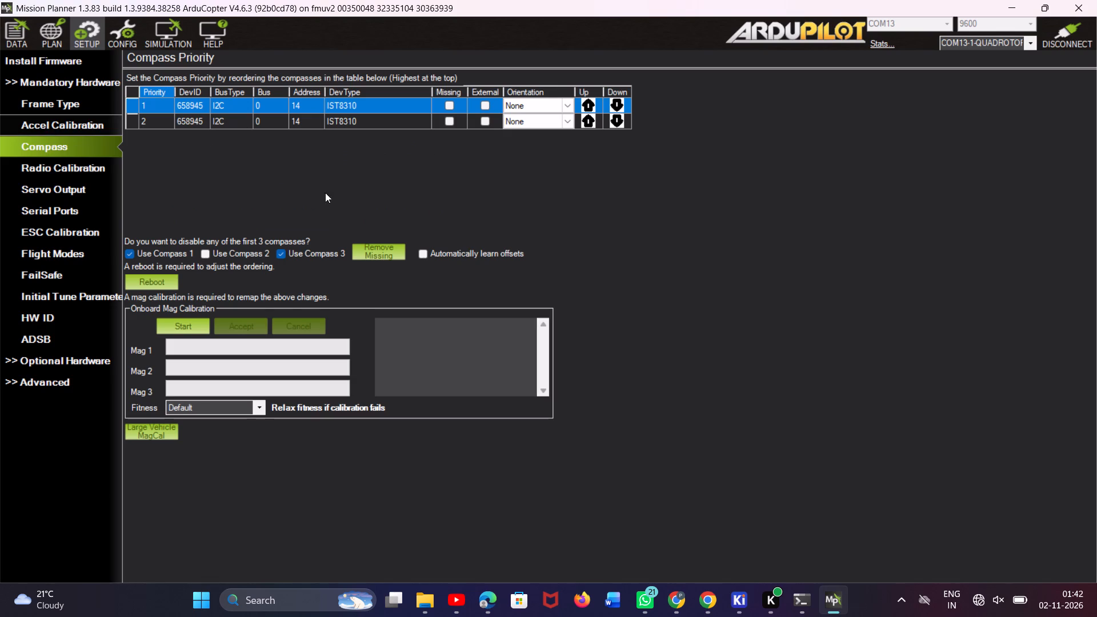
click(188, 321)
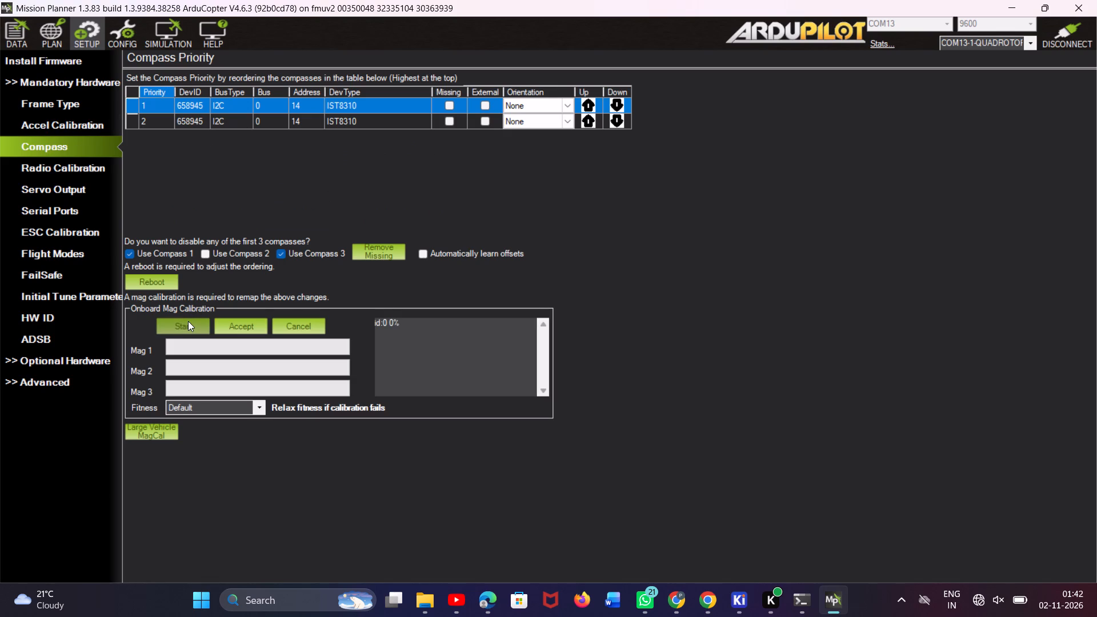
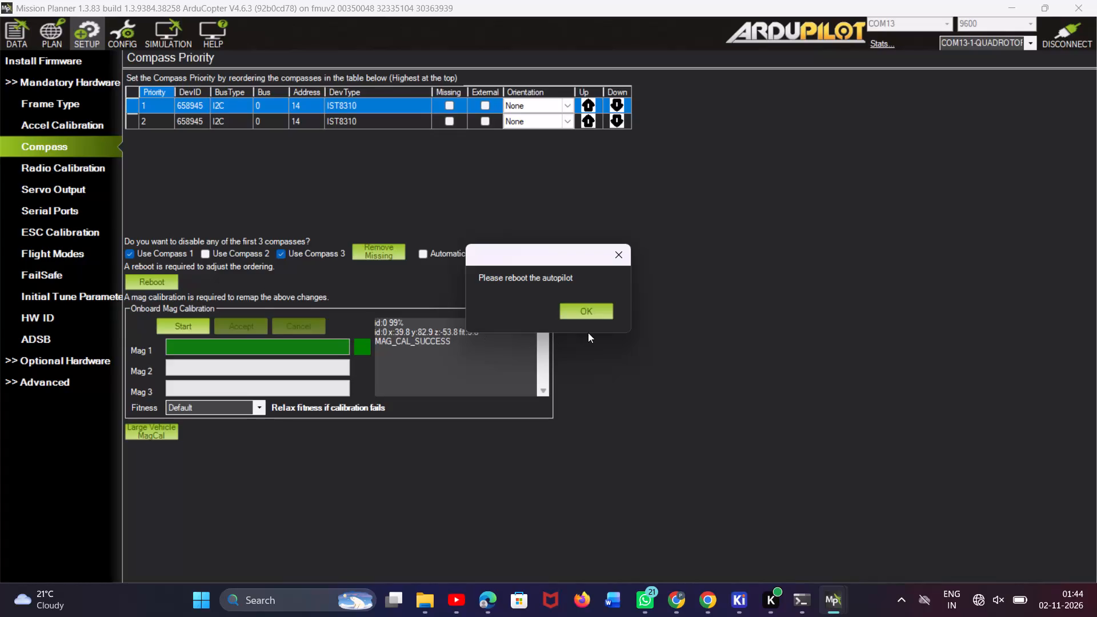
Acknowledge the autopilot reboot notice to close the completed compass calibration.
click(595, 312)
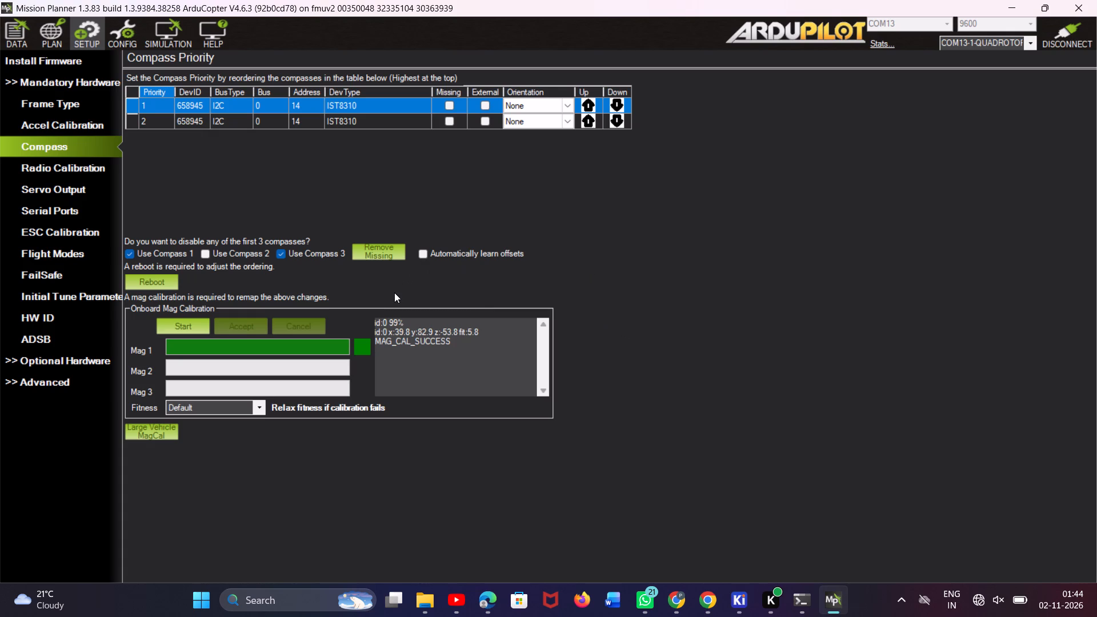
Run the onboard magnetometer calibration again with the default fitness setting.
click(190, 324)
click(190, 324)
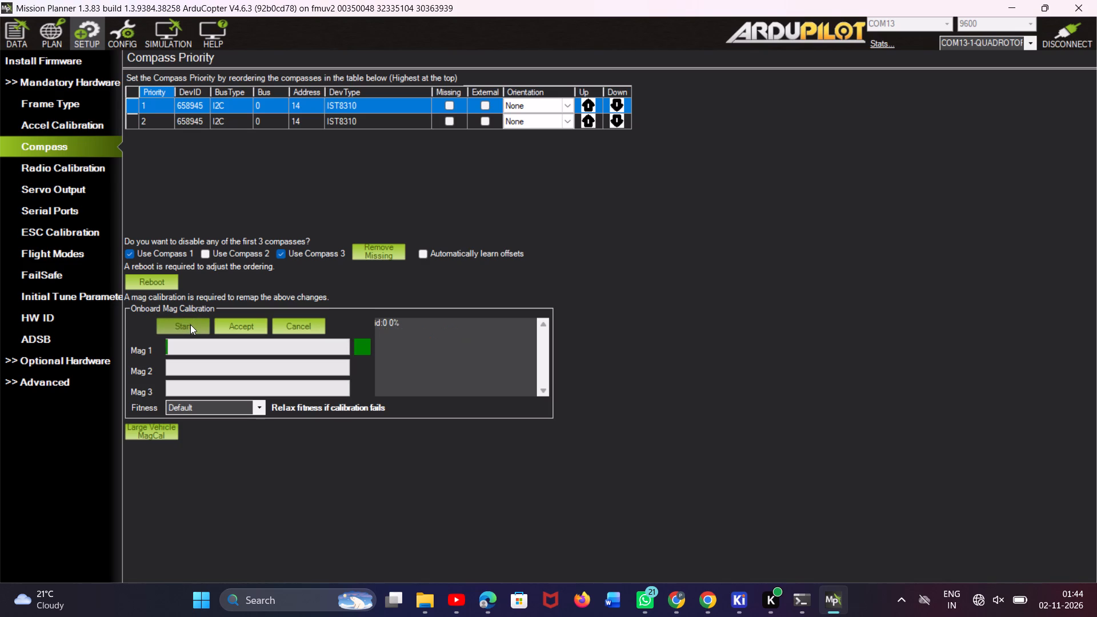
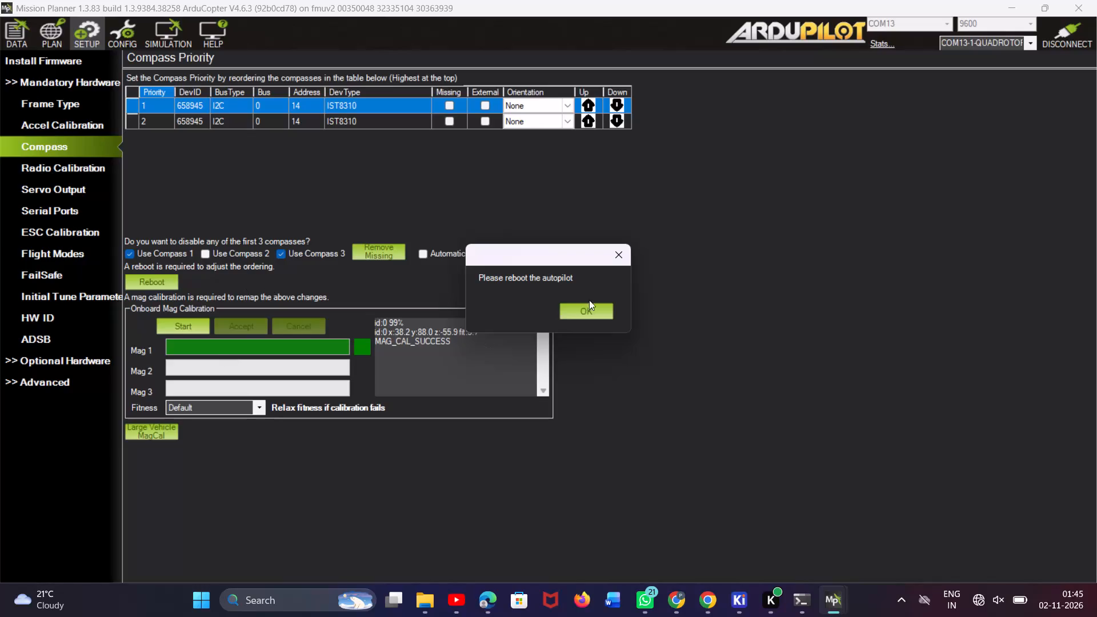
Acknowledge the reboot notice that closes the compass calibration and reboot the autopilot.
click(602, 311)
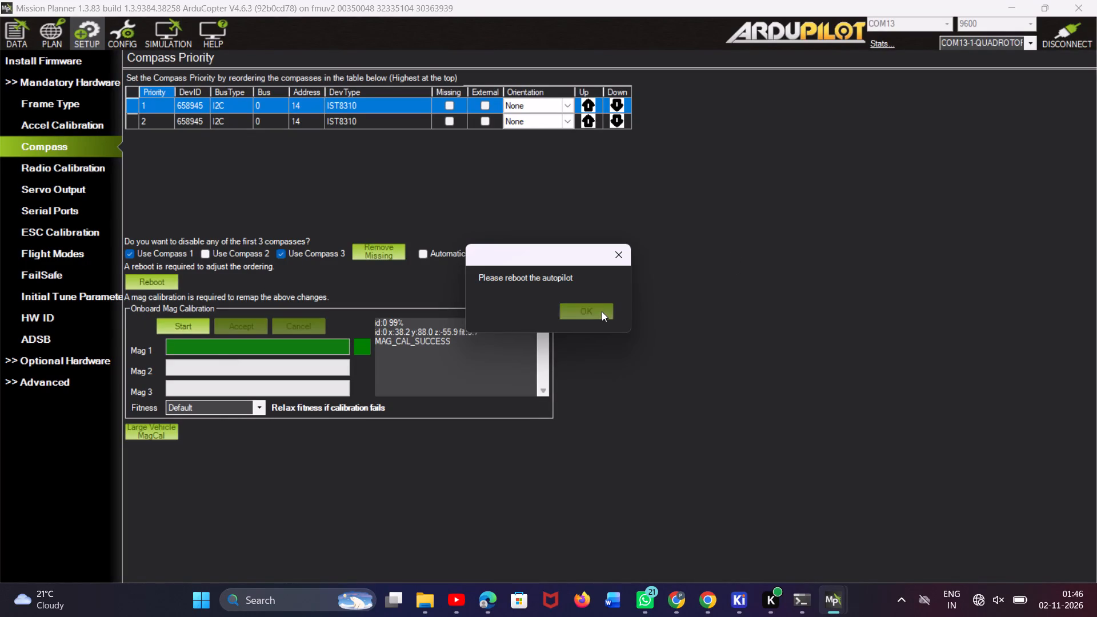
click(145, 277)
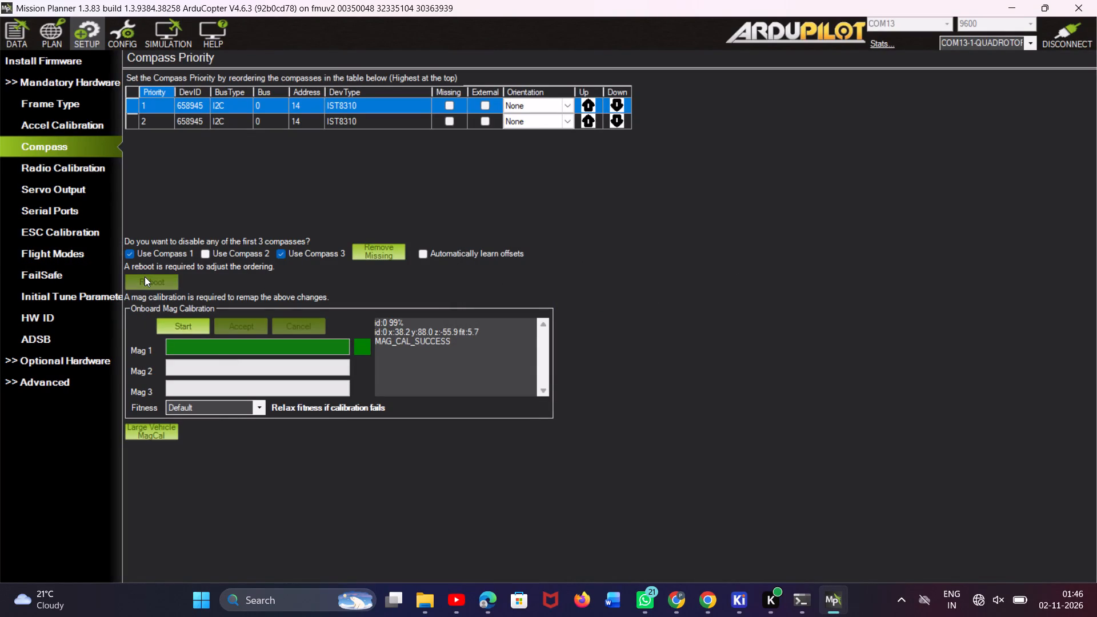
click(558, 314)
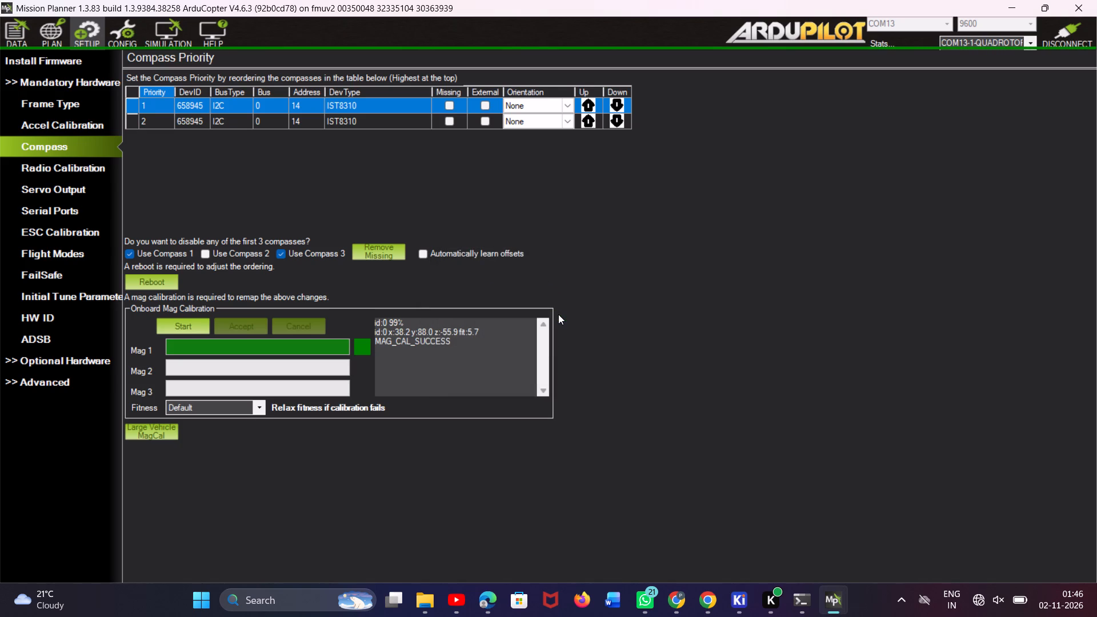
Open the Radio Calibration page of the mandatory hardware setup.
click(74, 171)
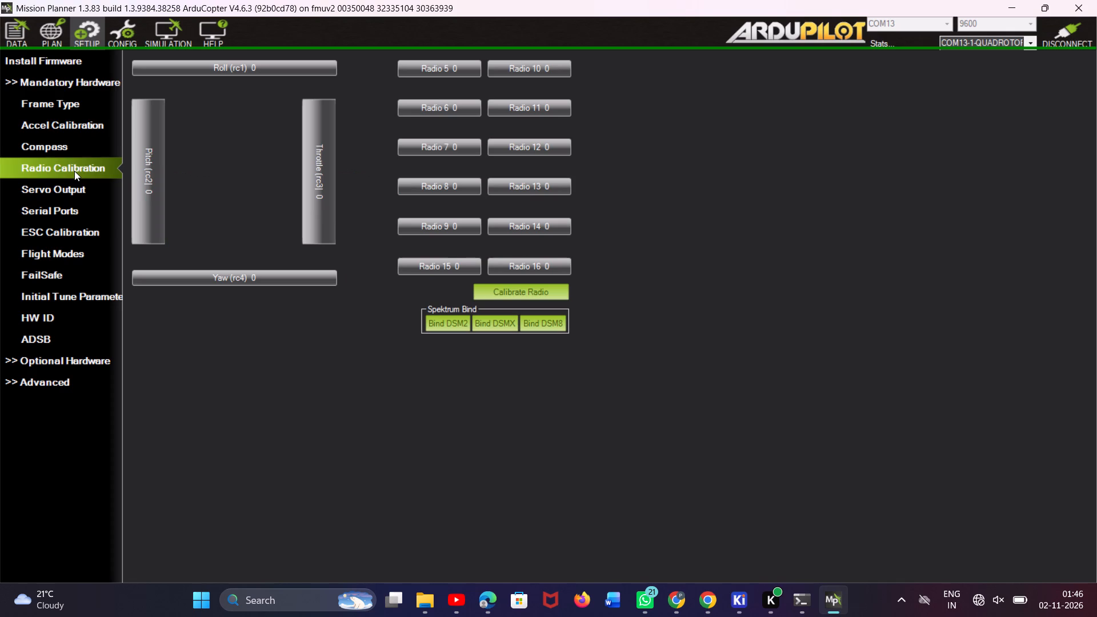
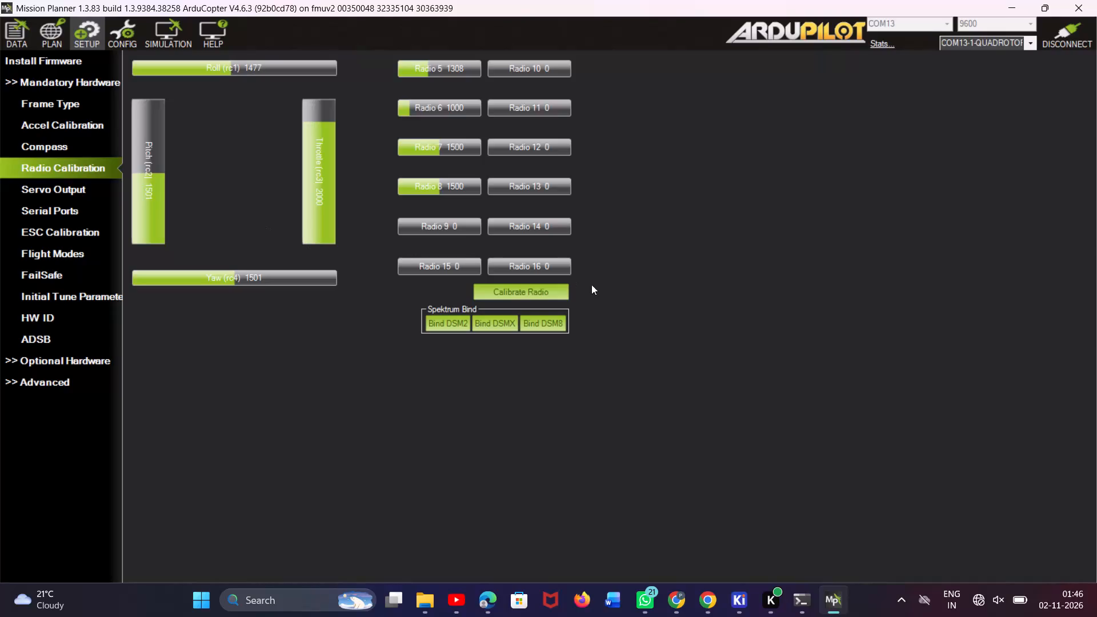
Run the radio calibration, moving all sticks and switches to their extremes, centring them with throttle down, and finishing through the detected channel summary.
click(535, 291)
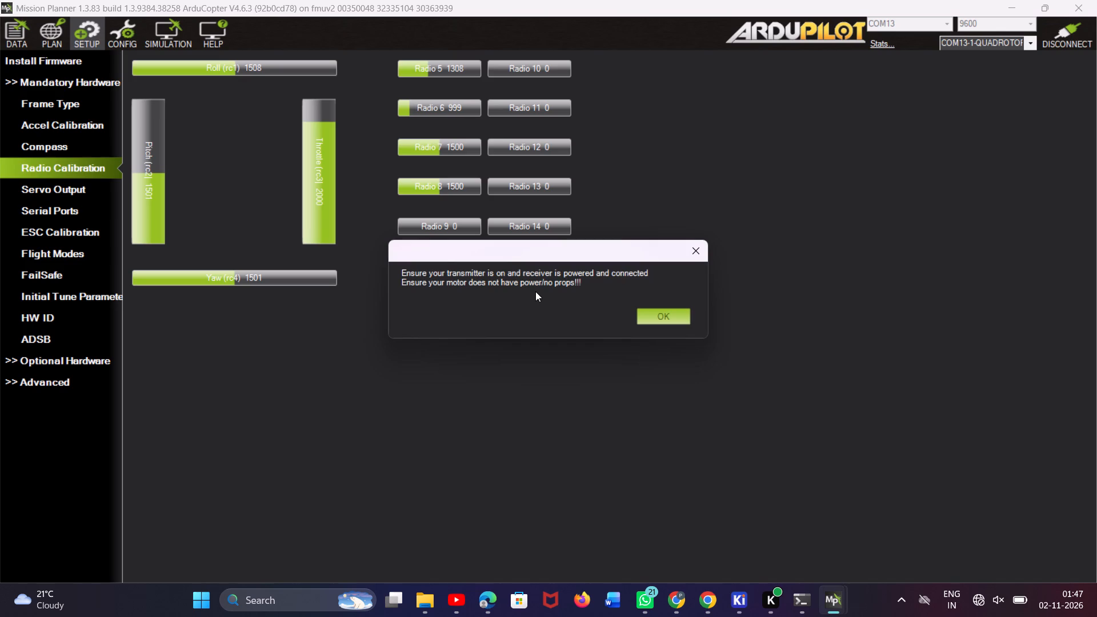
click(678, 320)
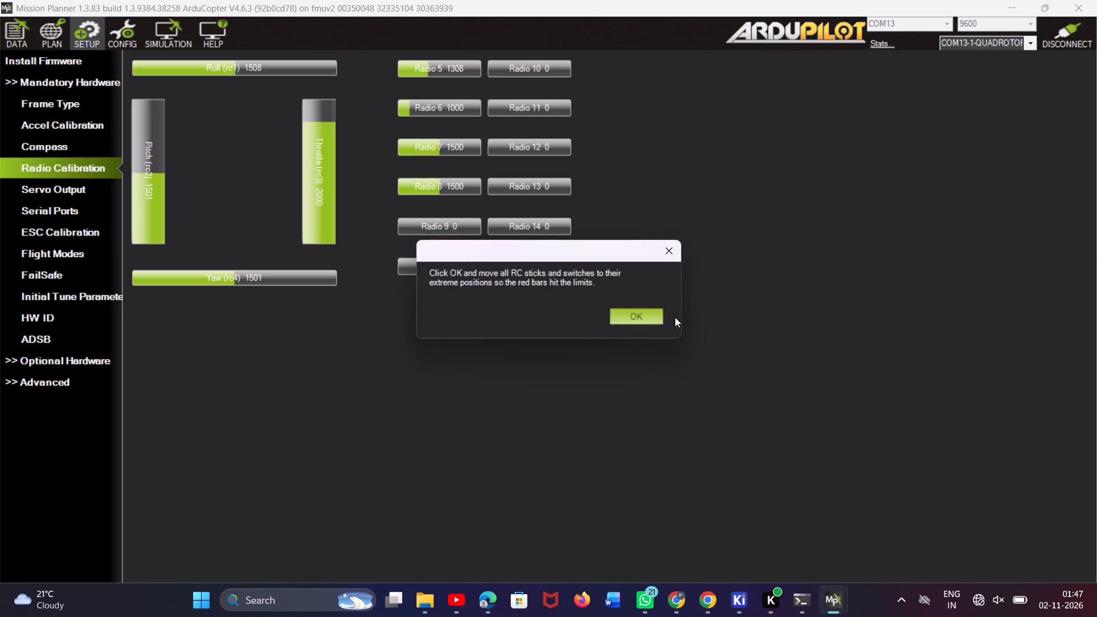
click(635, 313)
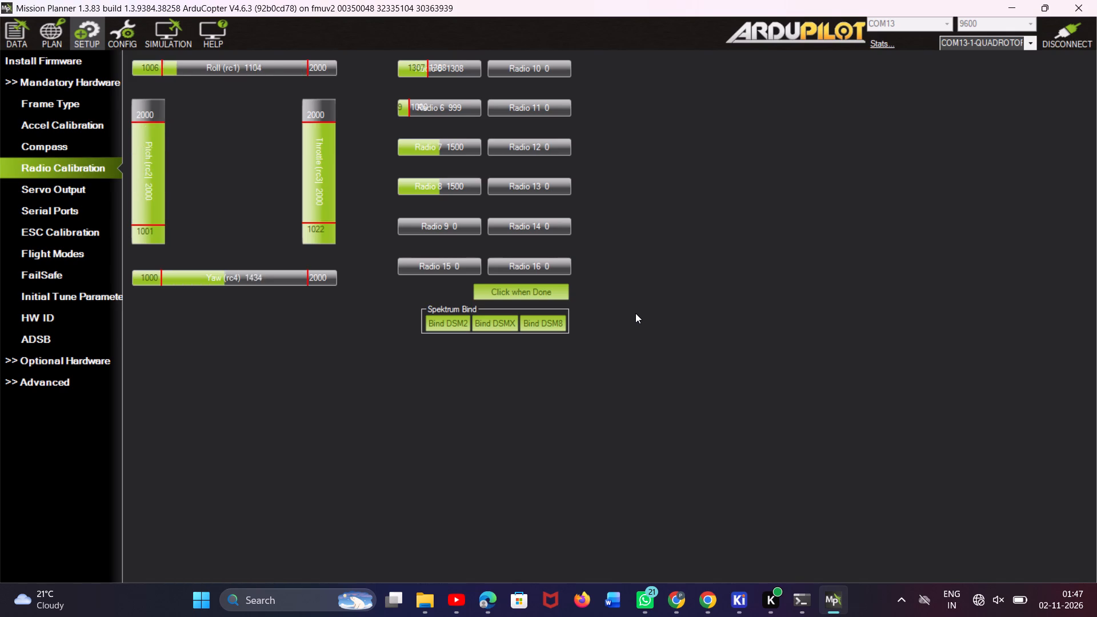
click(502, 288)
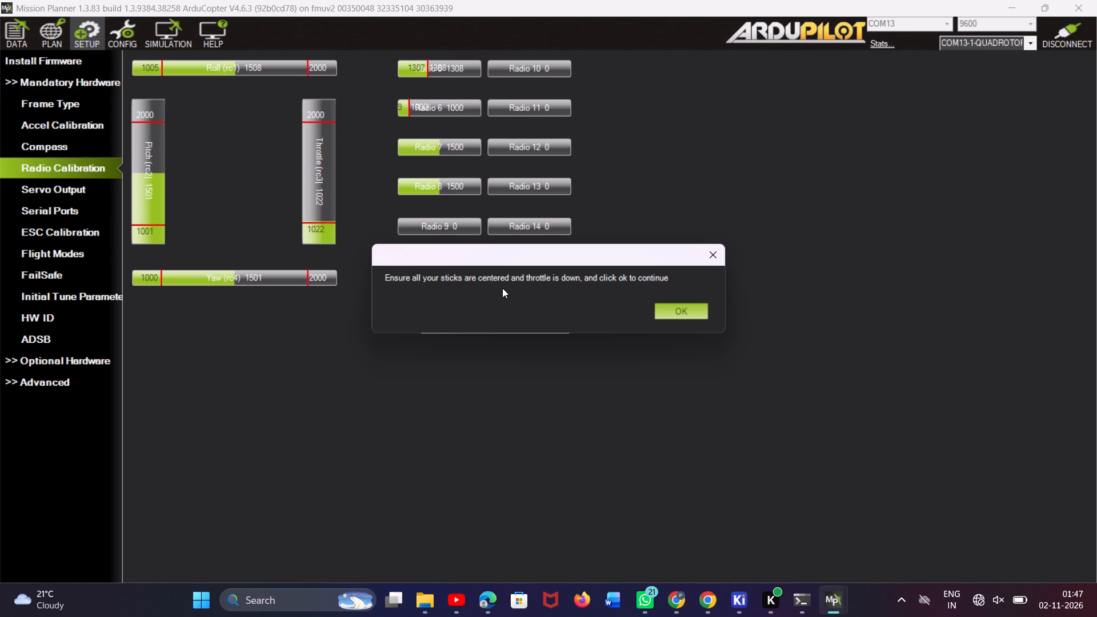
click(667, 306)
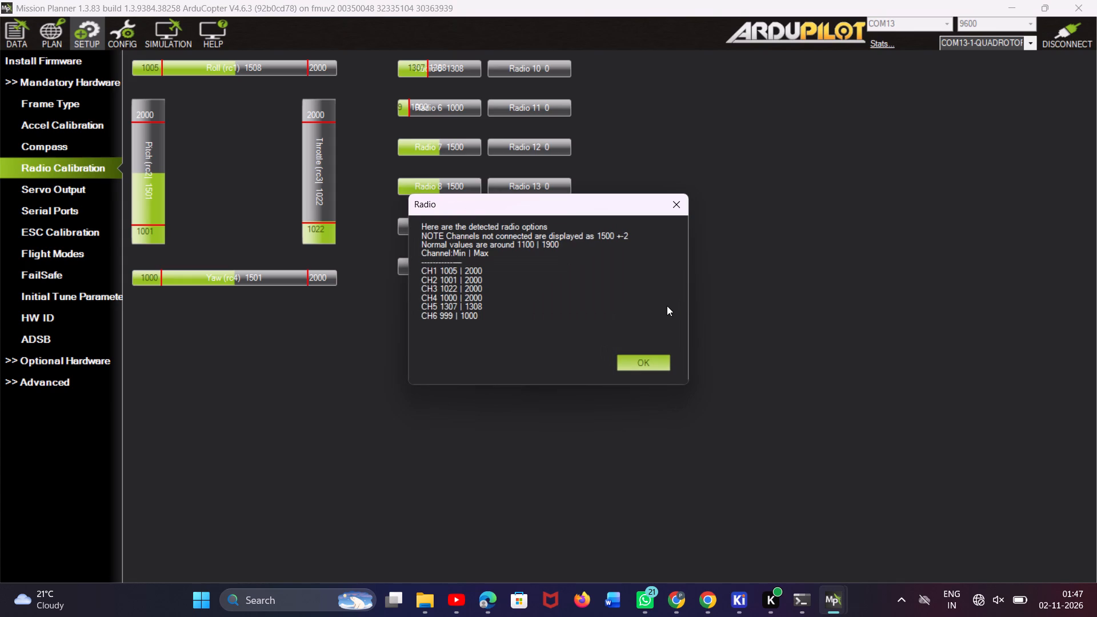
click(631, 359)
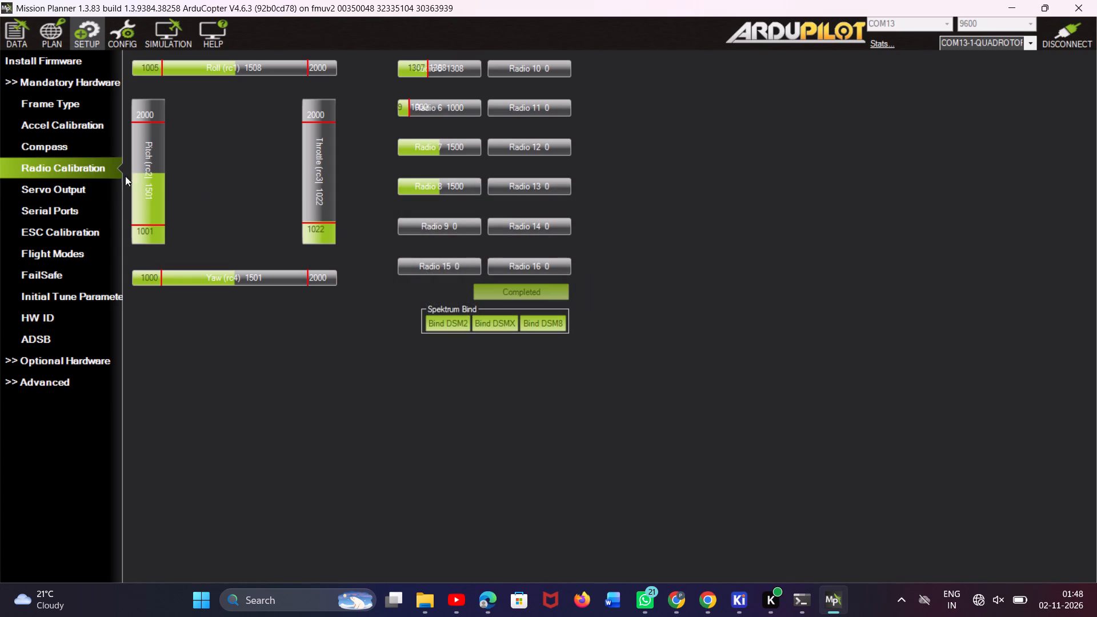
Review the Servo Output assignments and the Serial Ports settings of the mandatory hardware setup.
click(82, 182)
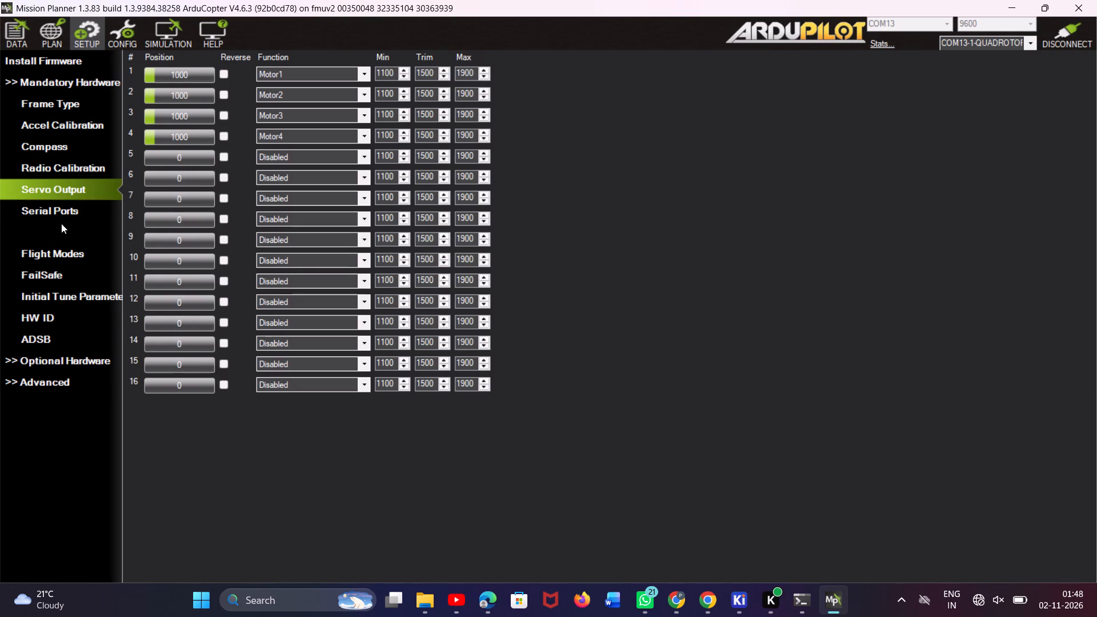
click(82, 213)
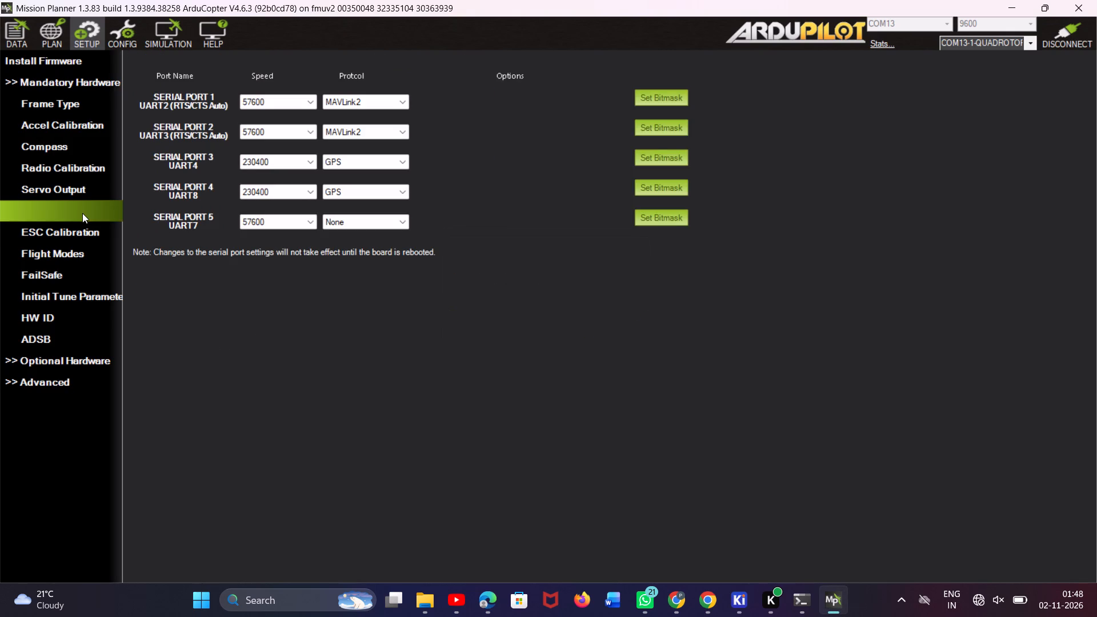
Start the ESC calibration from the mandatory hardware setup.
click(82, 226)
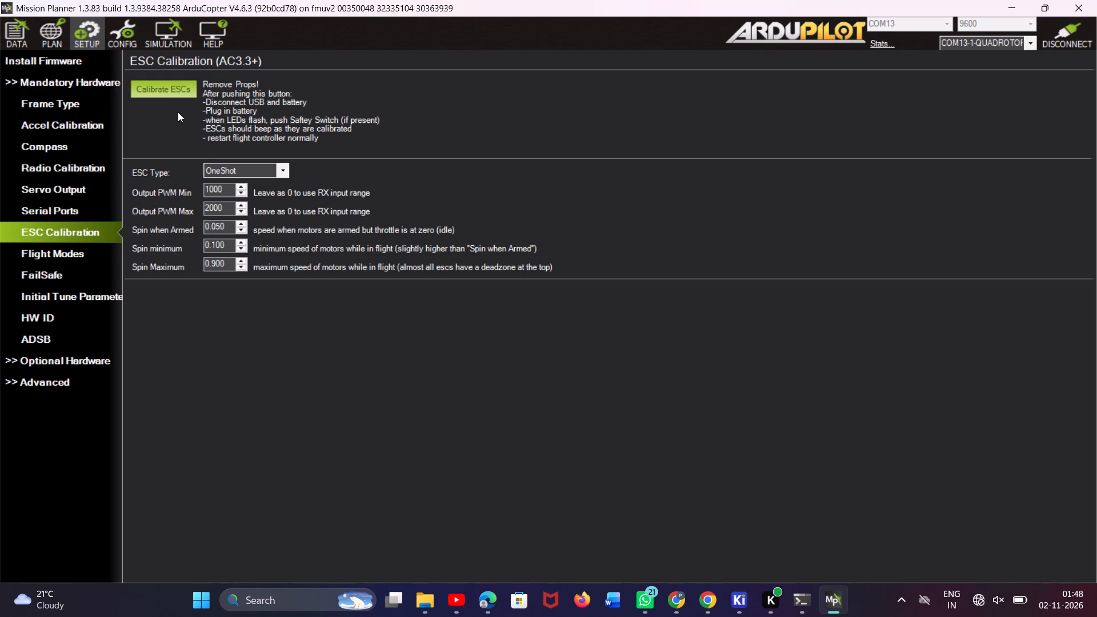
click(164, 91)
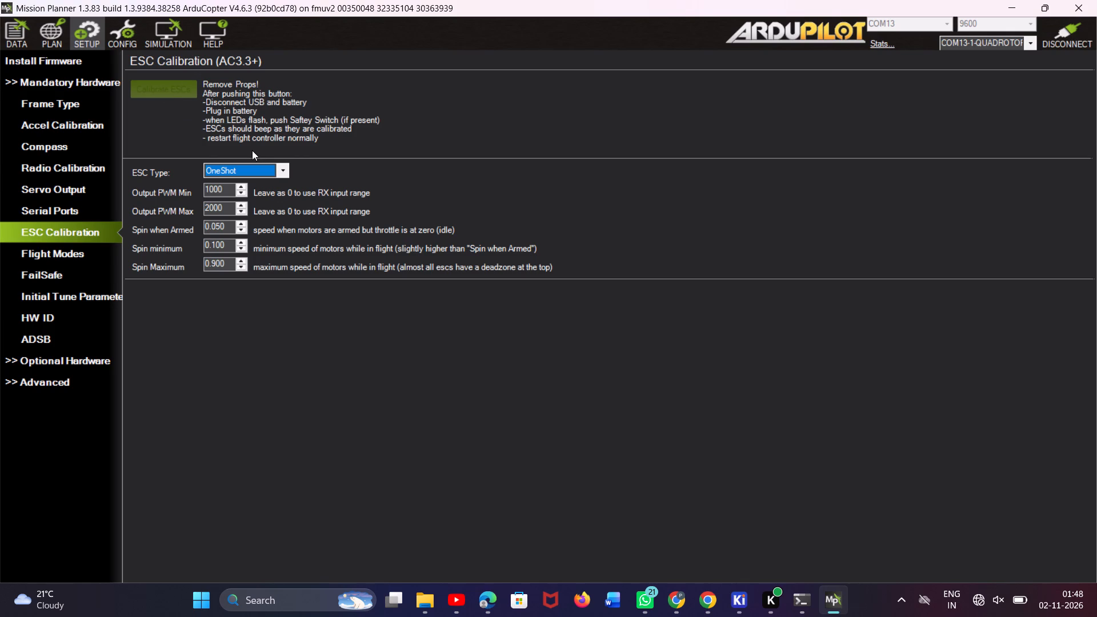
Set the ESC type to Normal on the ESC Calibration page.
click(283, 175)
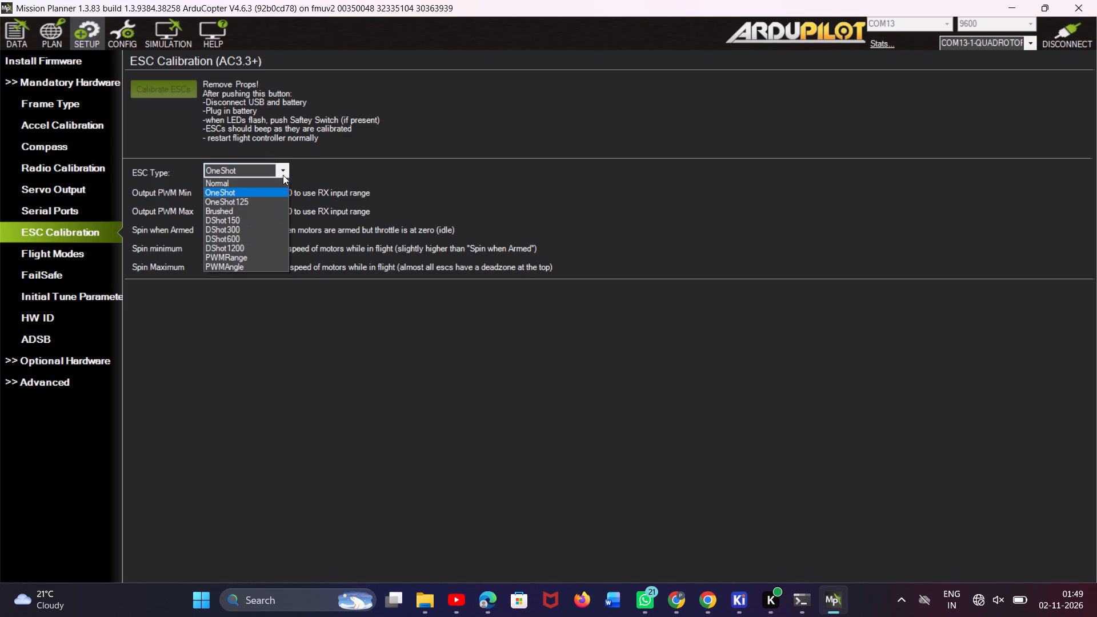
scroll(259, 225, down, 1)
scroll(259, 225, up, 1)
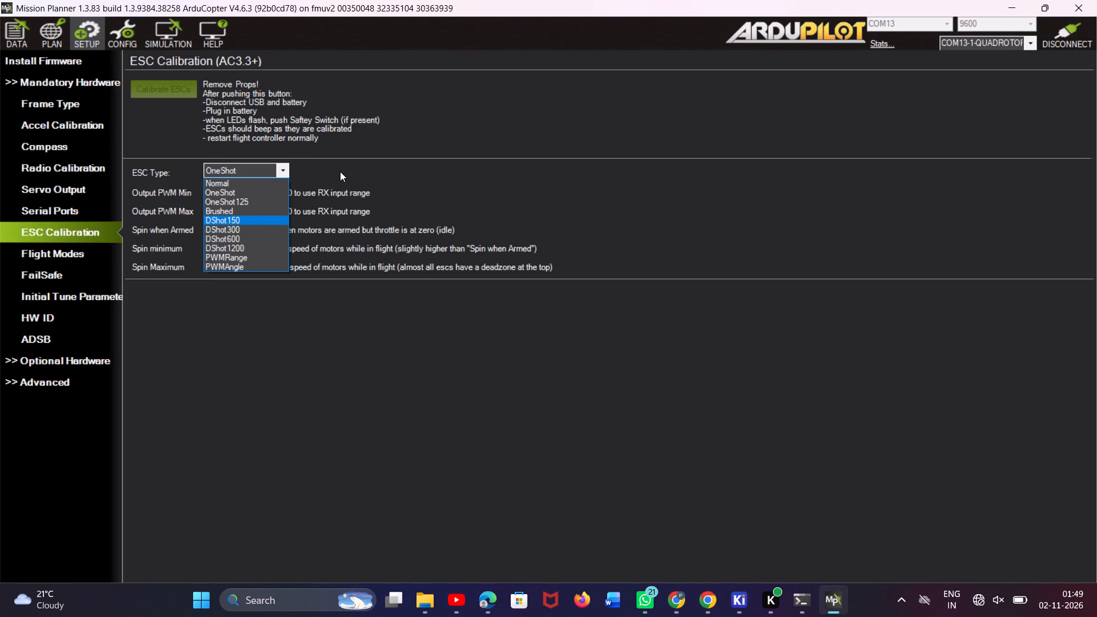
click(234, 182)
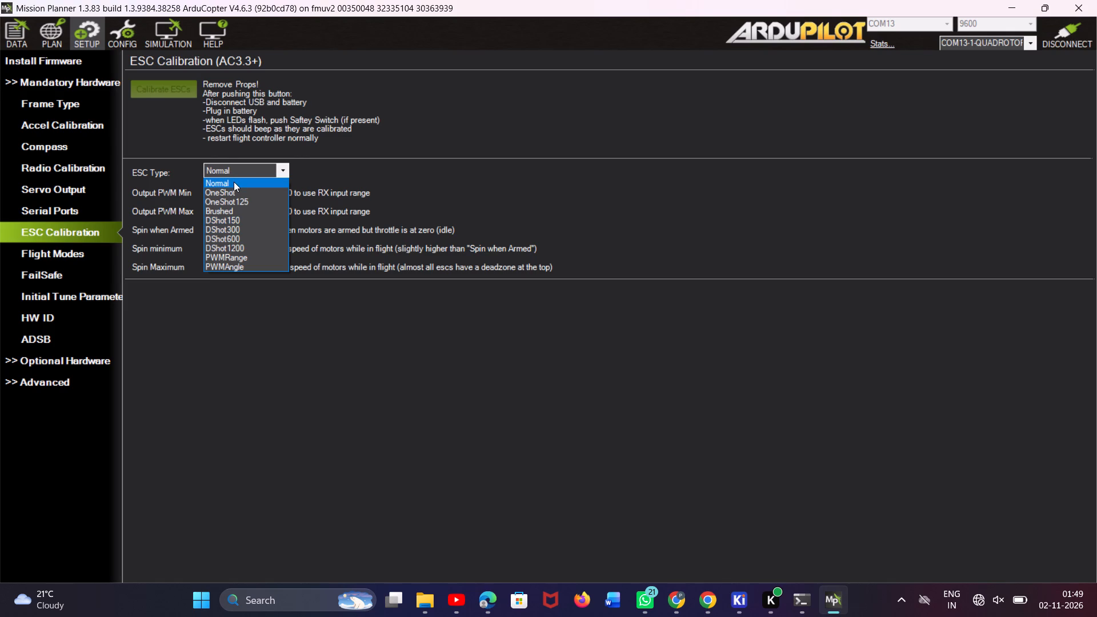
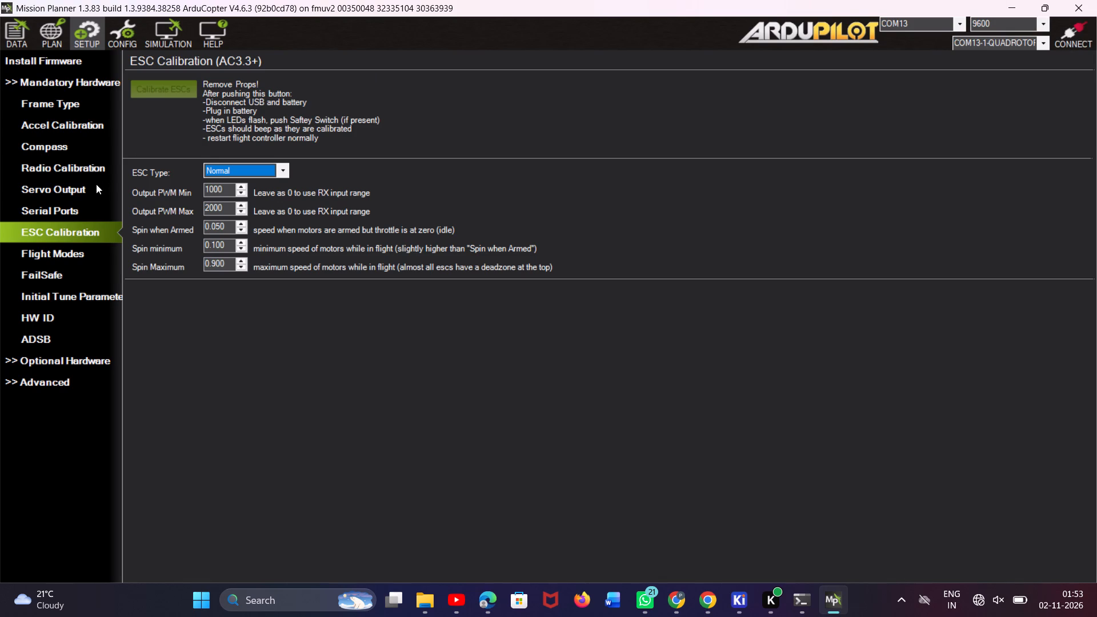
Open the Serial Ports settings and start reconnecting to the flight controller on COM13 at 9600 baud.
click(90, 208)
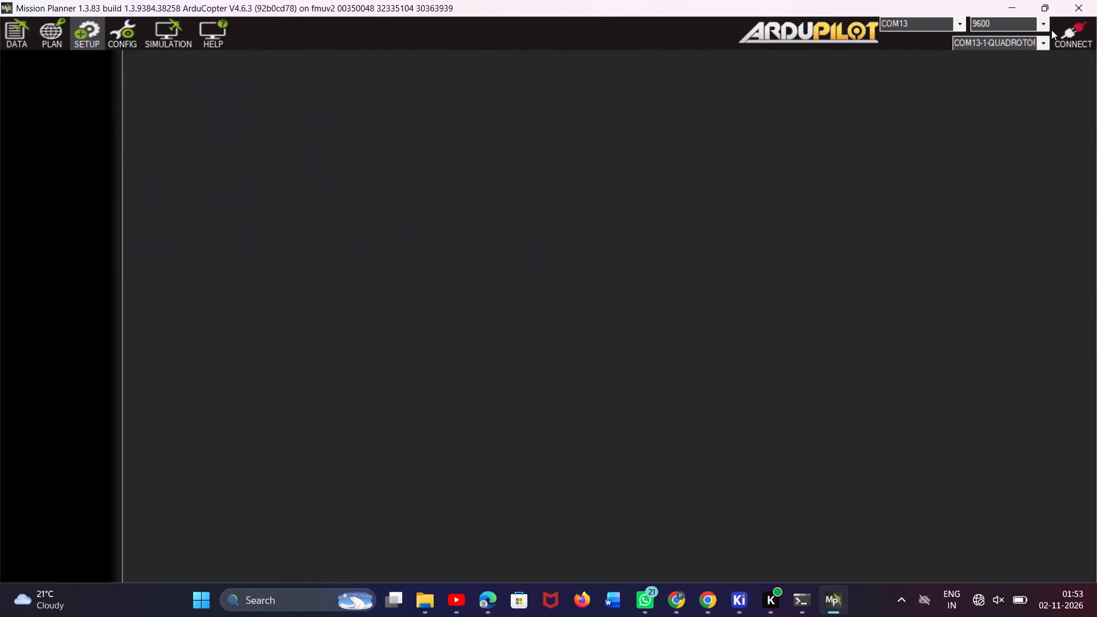
click(1067, 36)
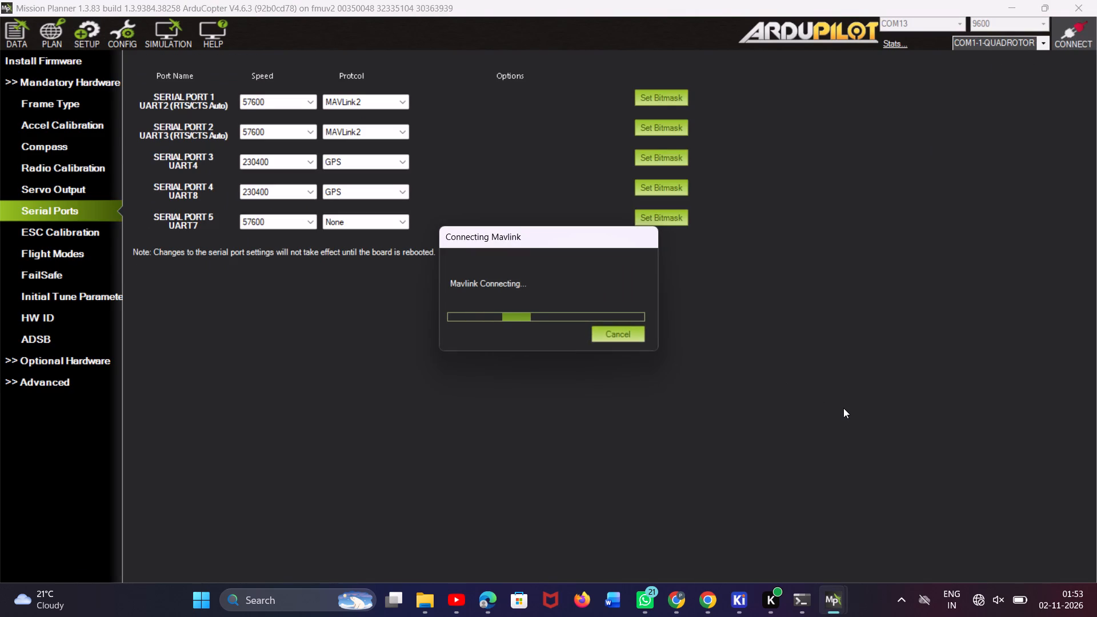
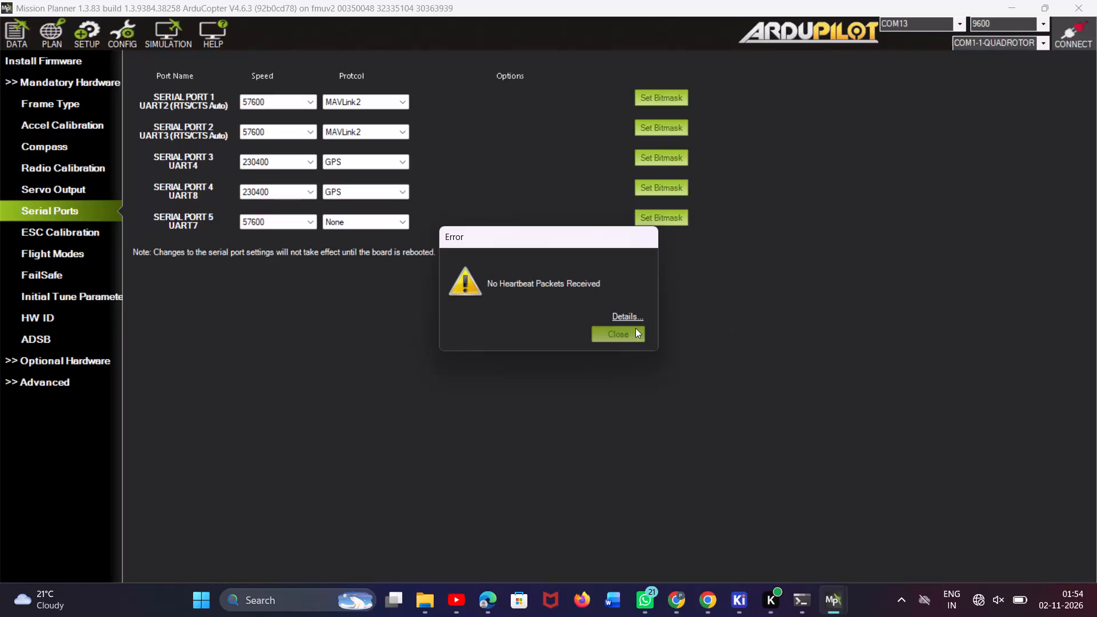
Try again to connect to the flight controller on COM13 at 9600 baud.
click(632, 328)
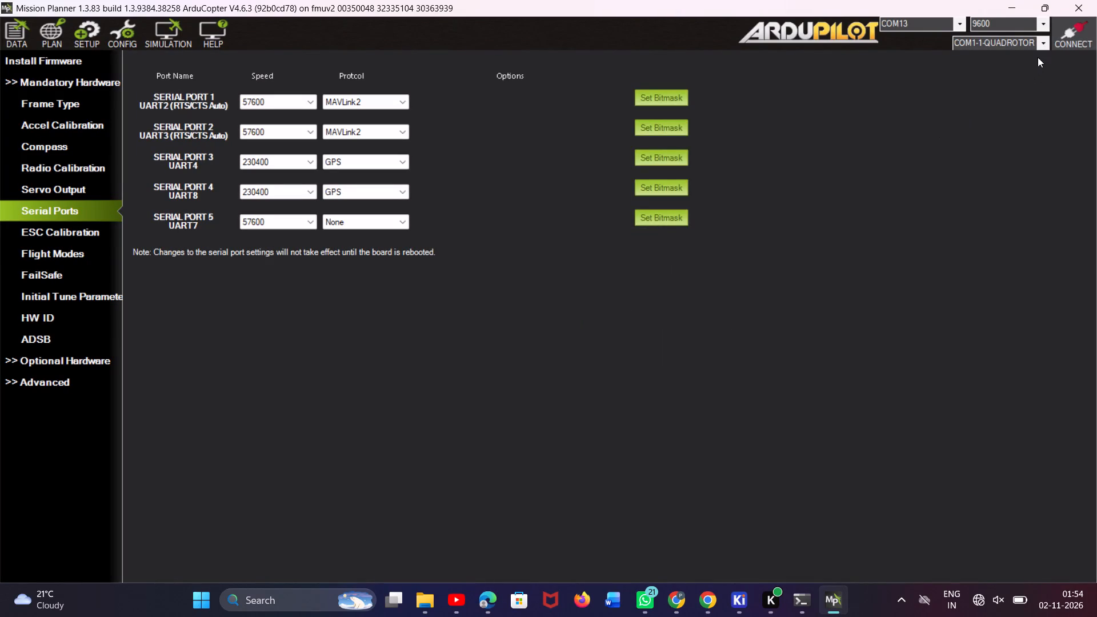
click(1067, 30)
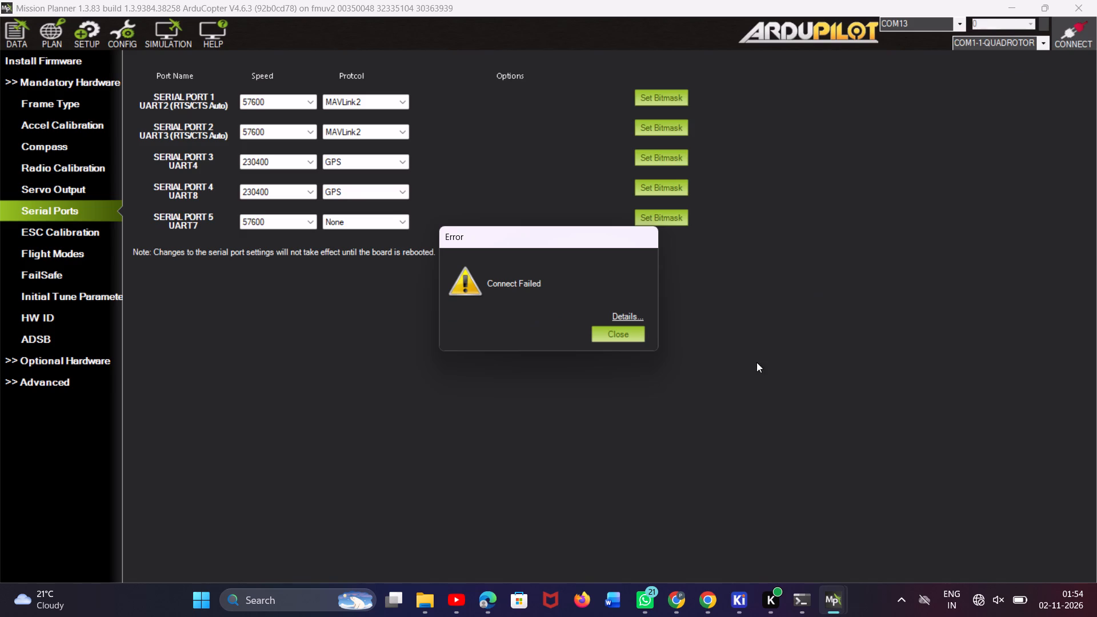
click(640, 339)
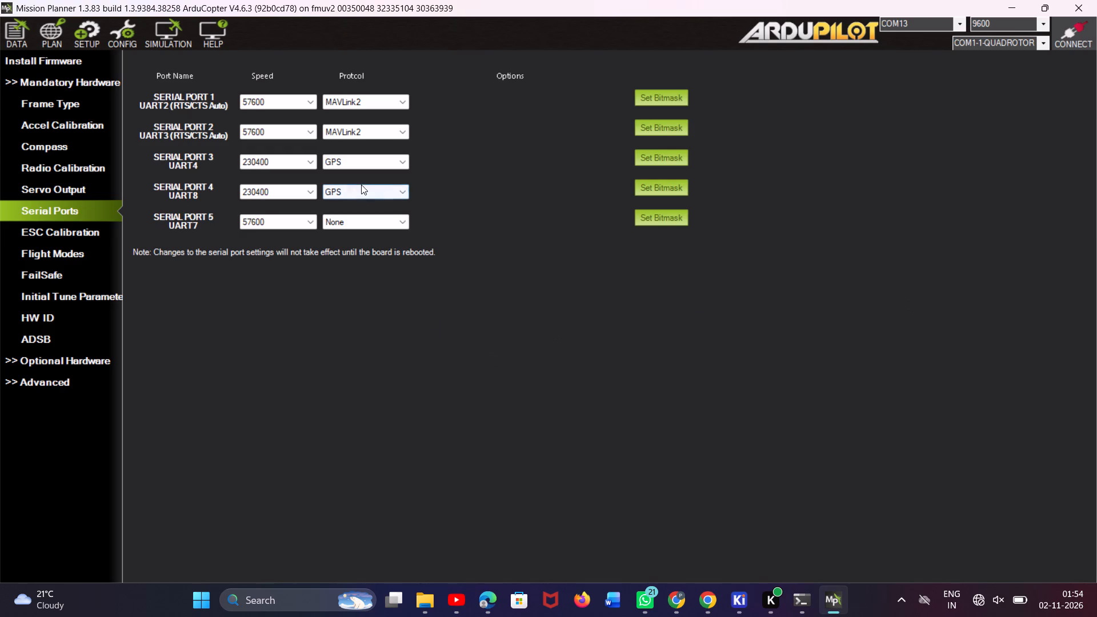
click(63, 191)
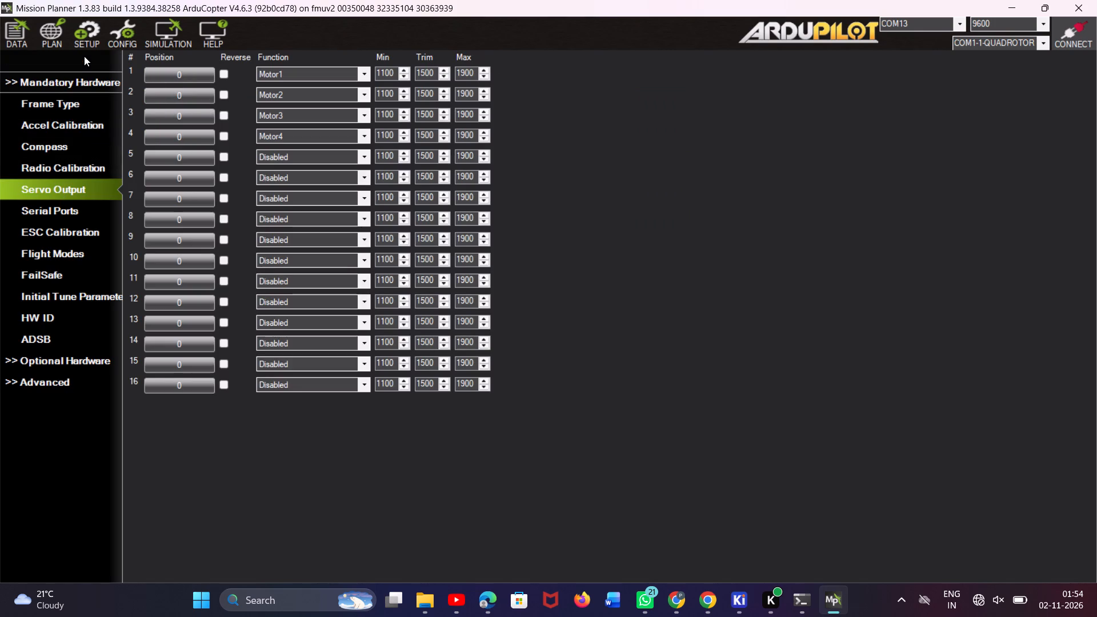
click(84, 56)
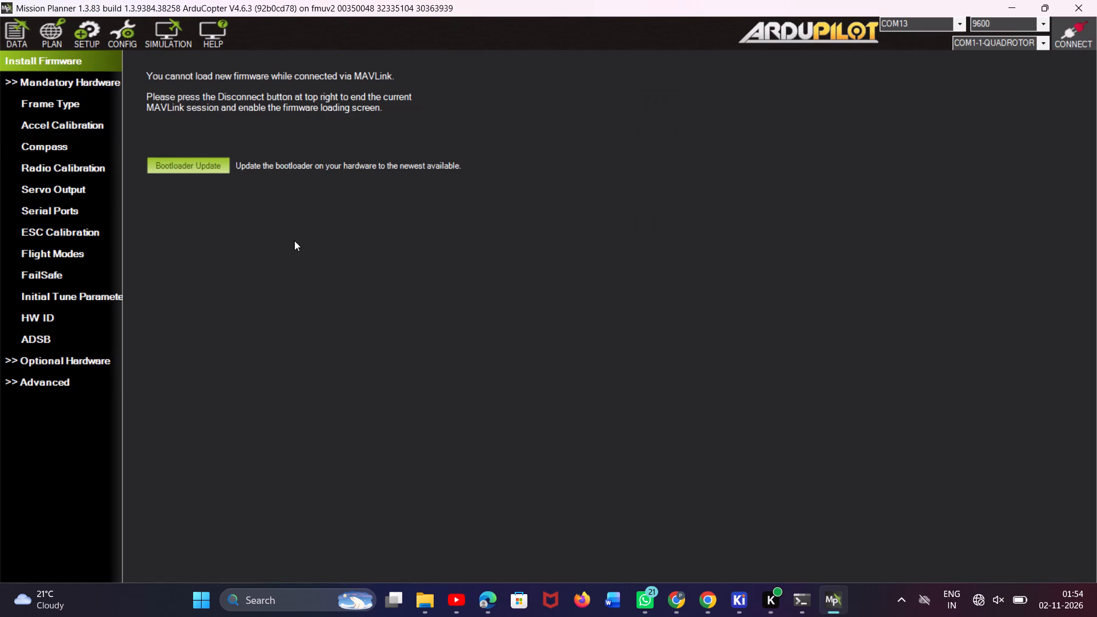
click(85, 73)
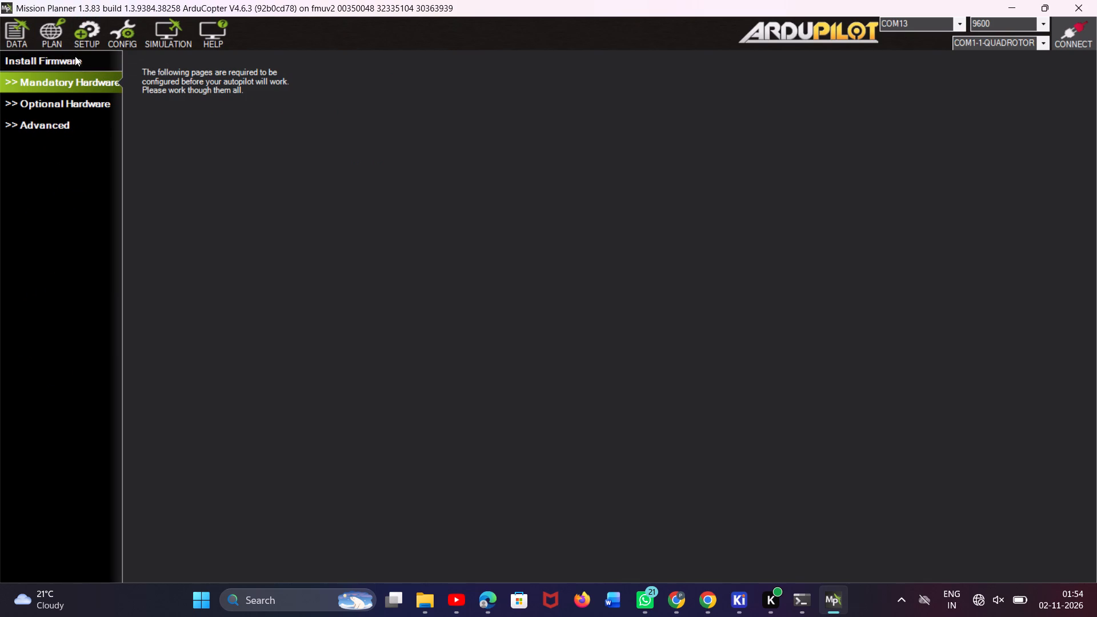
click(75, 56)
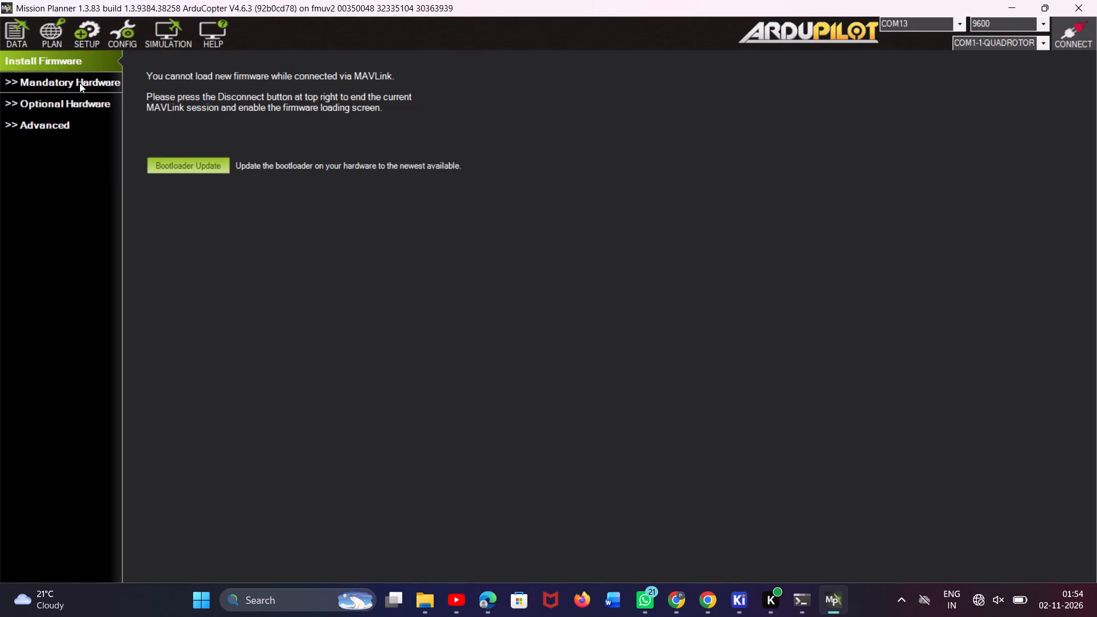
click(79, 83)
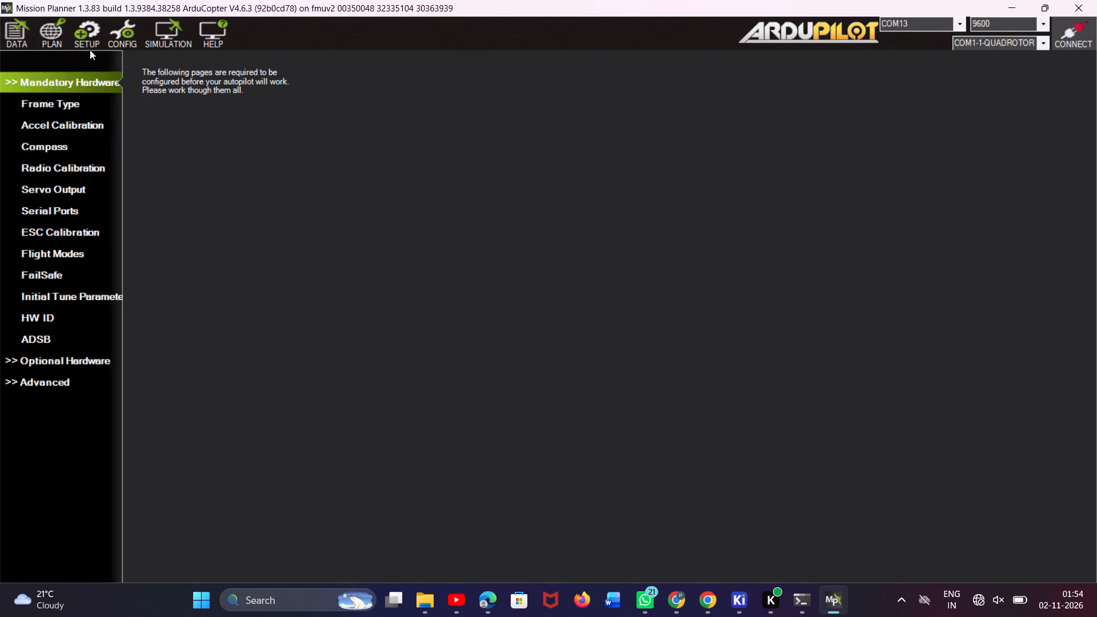
Upload the Copter V4.7.2 OFFICIAL quadcopter firmware for the fmuv2 platform, using the stable arducopter.apj file.
click(88, 38)
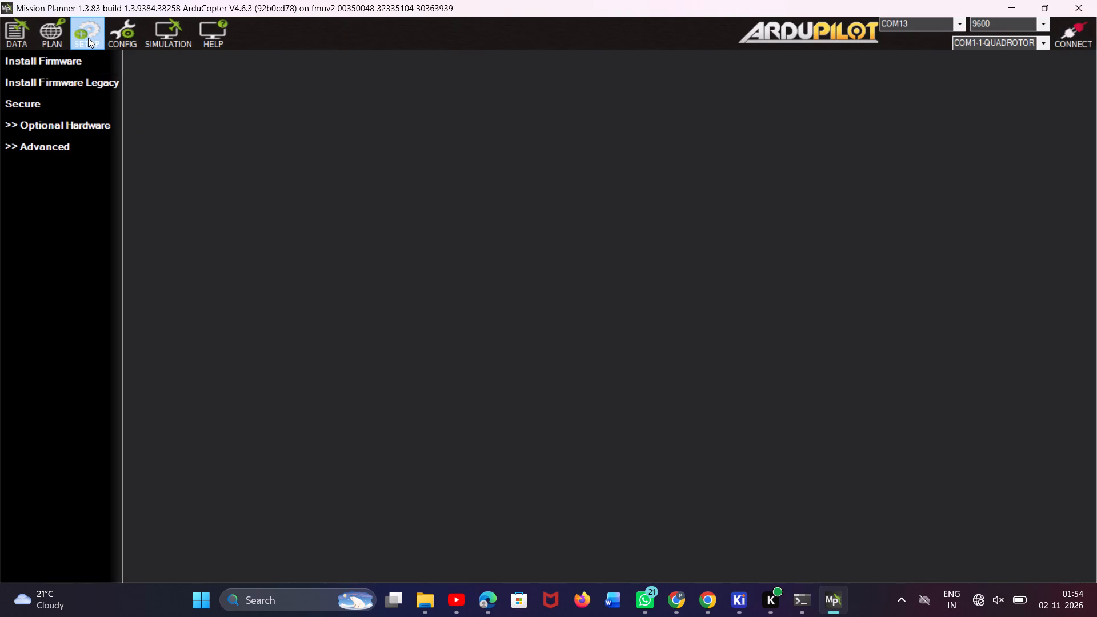
click(71, 57)
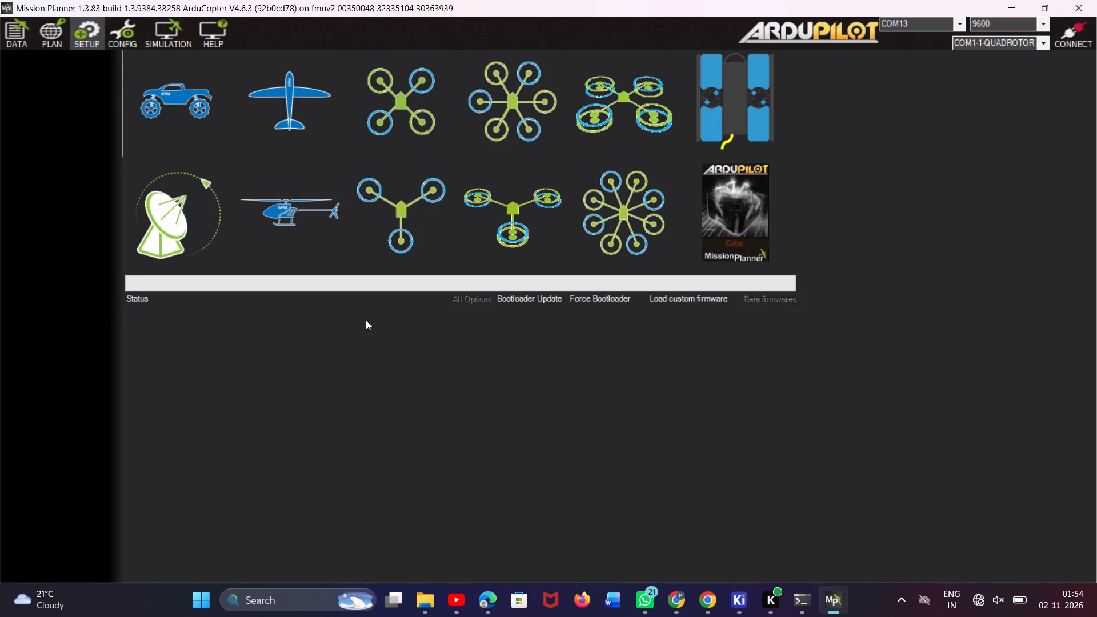
click(417, 114)
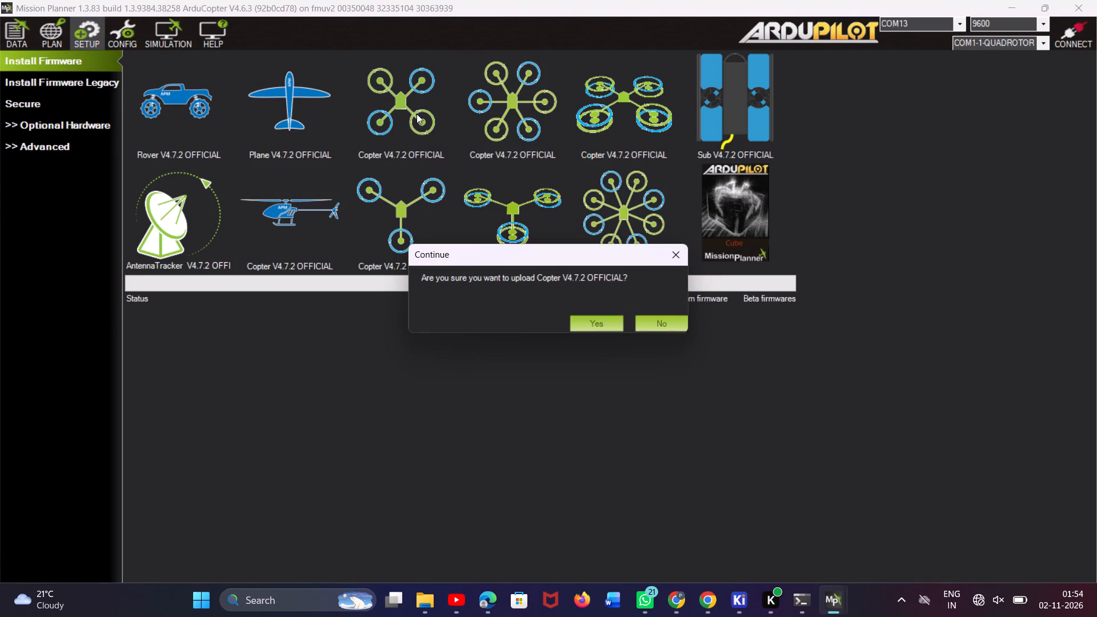
click(610, 320)
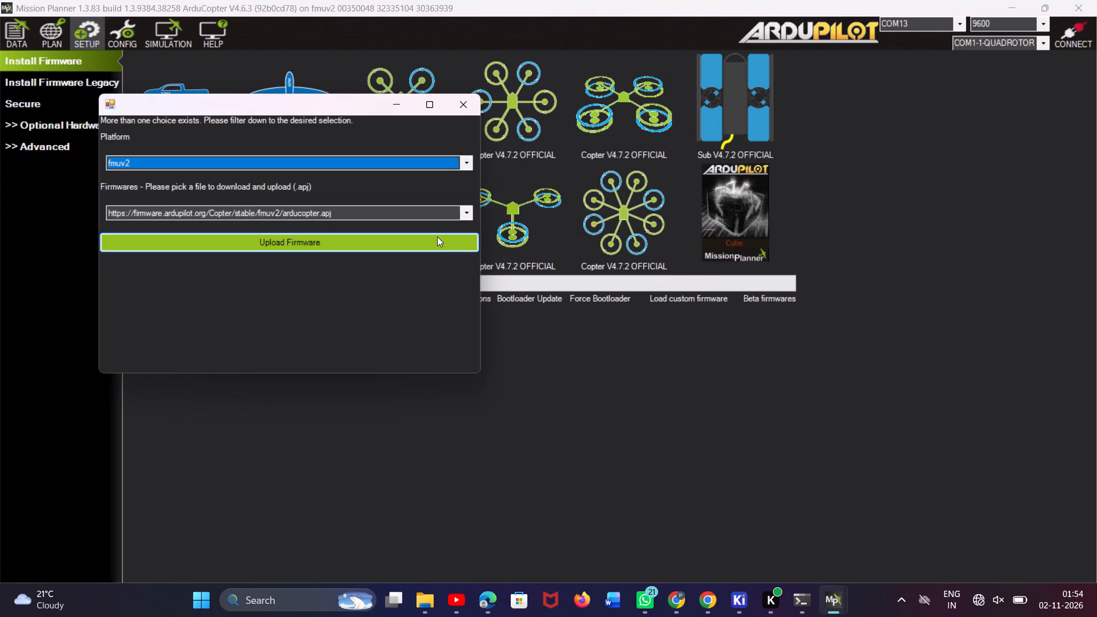
click(437, 237)
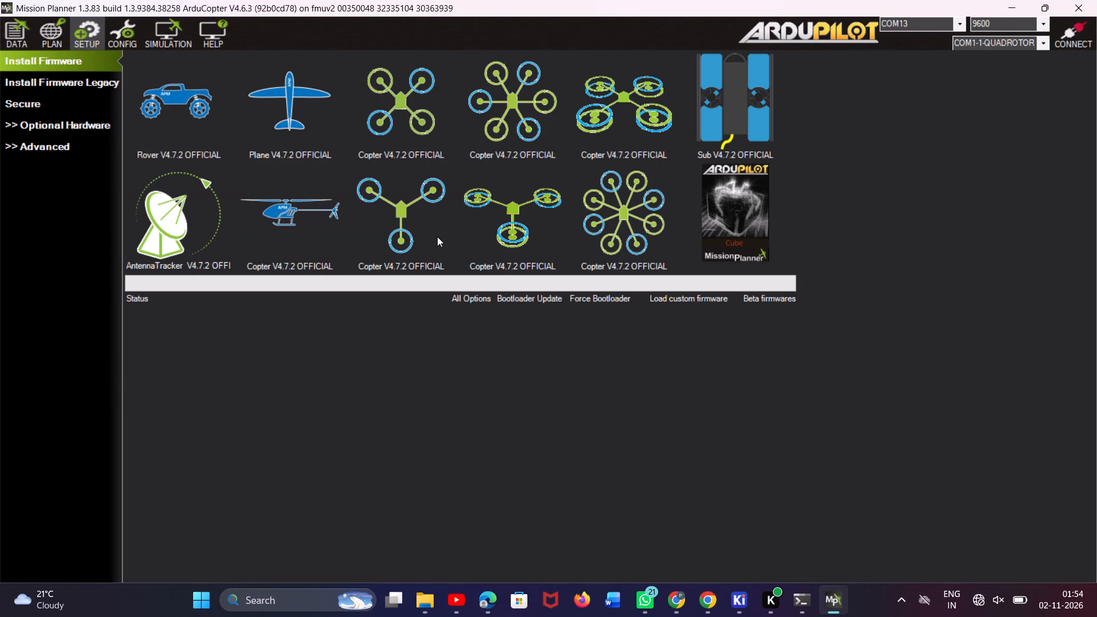
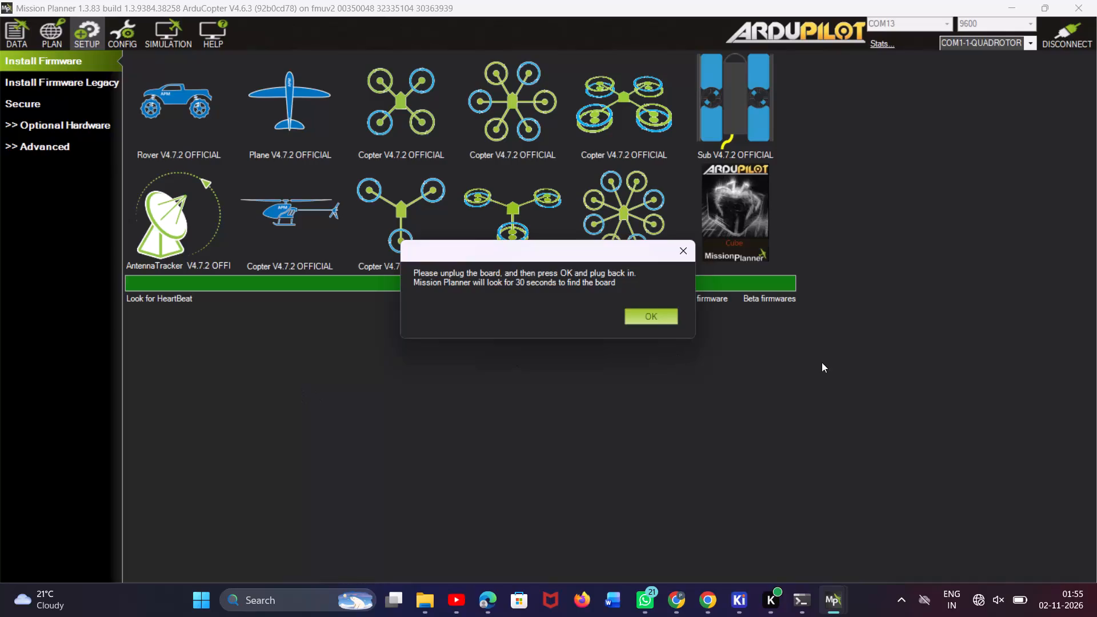
Confirm the board's unplugging and start the COM port scan for the replugged board for the firmware upload.
click(654, 315)
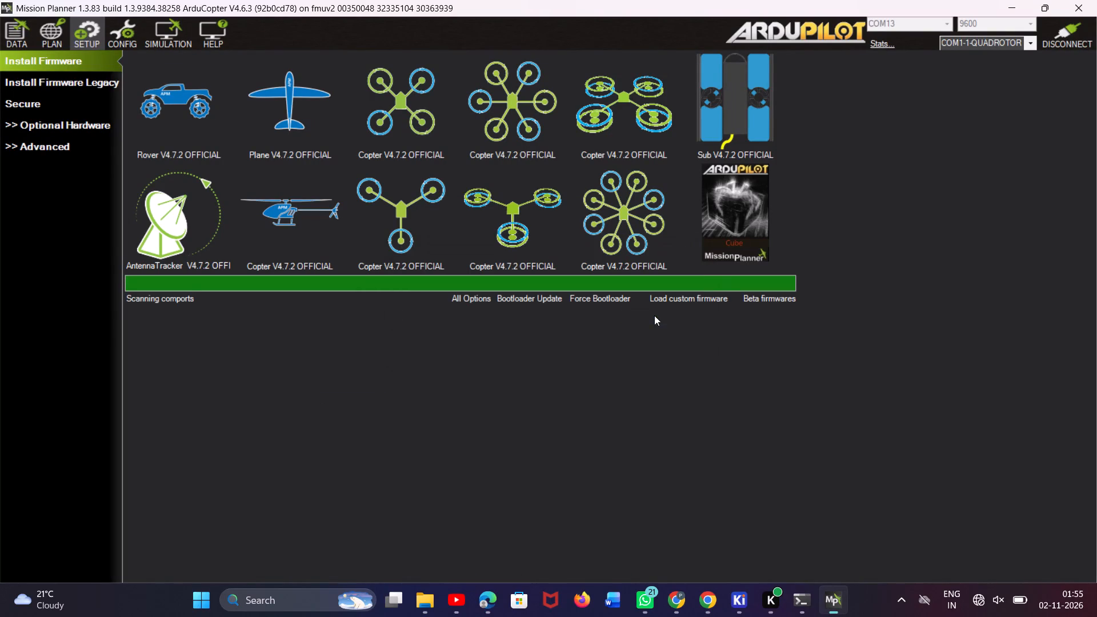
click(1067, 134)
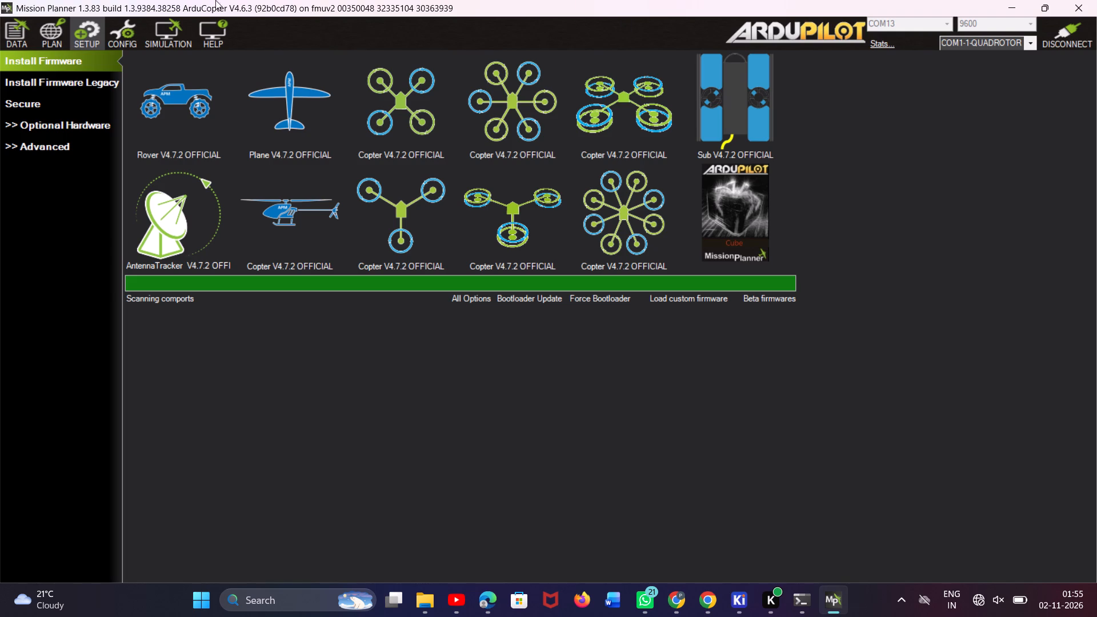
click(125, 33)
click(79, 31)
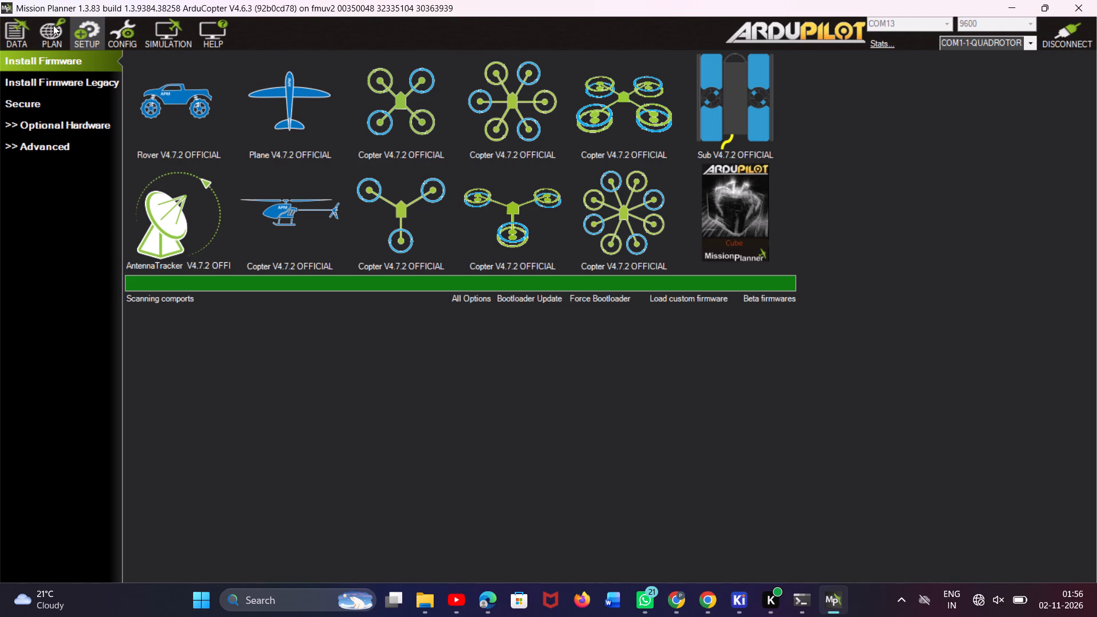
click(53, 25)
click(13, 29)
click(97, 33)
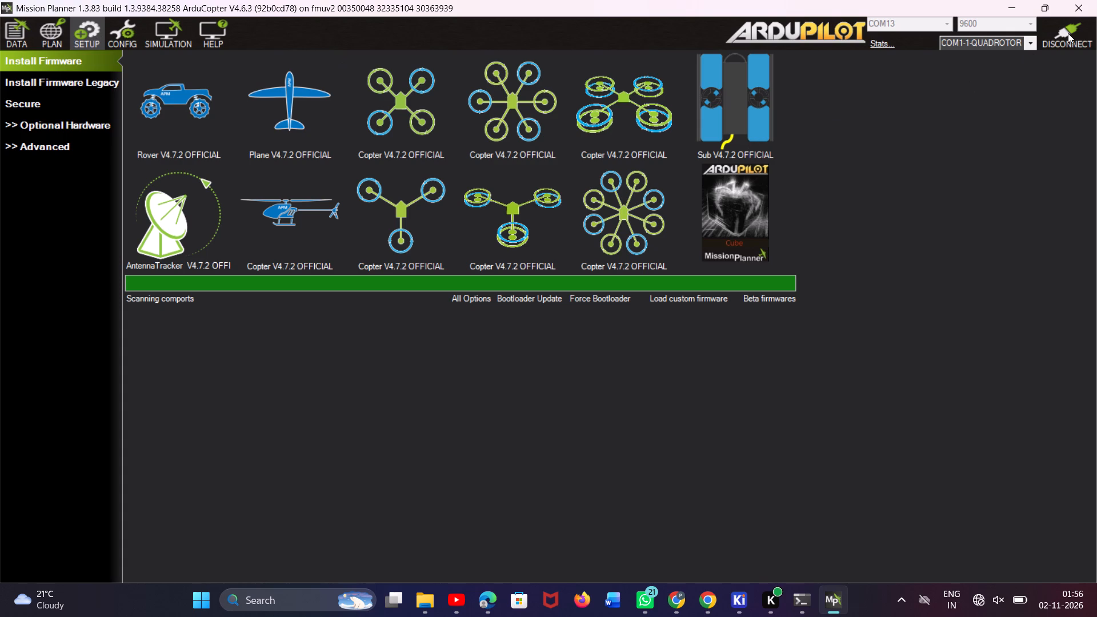
Disconnect the flight controller link and try to reconnect on COM13.
click(1068, 33)
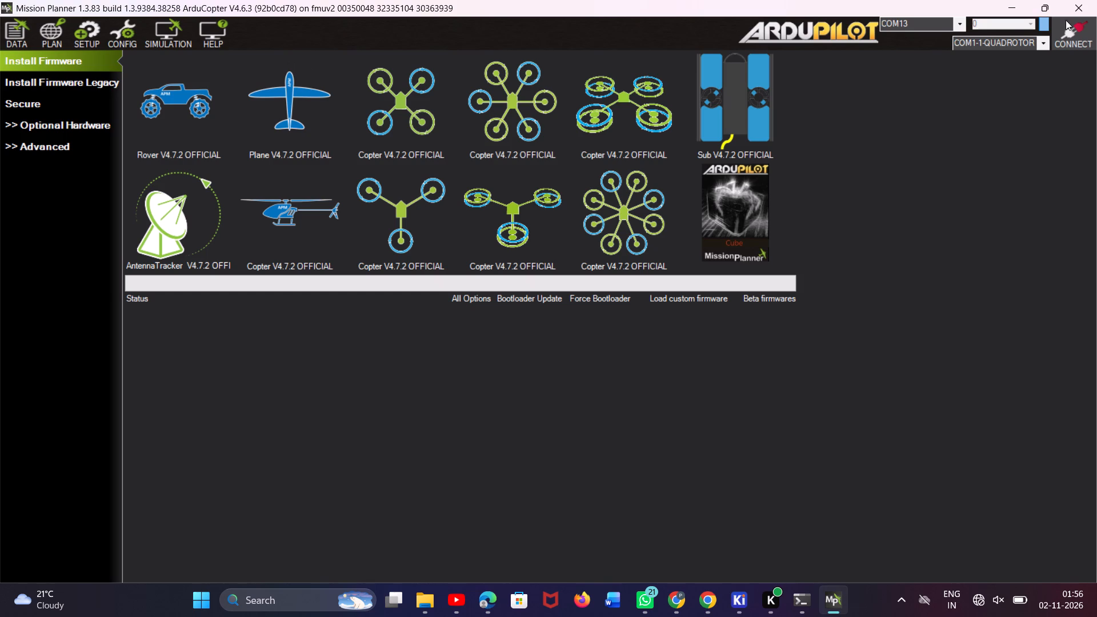
click(1064, 45)
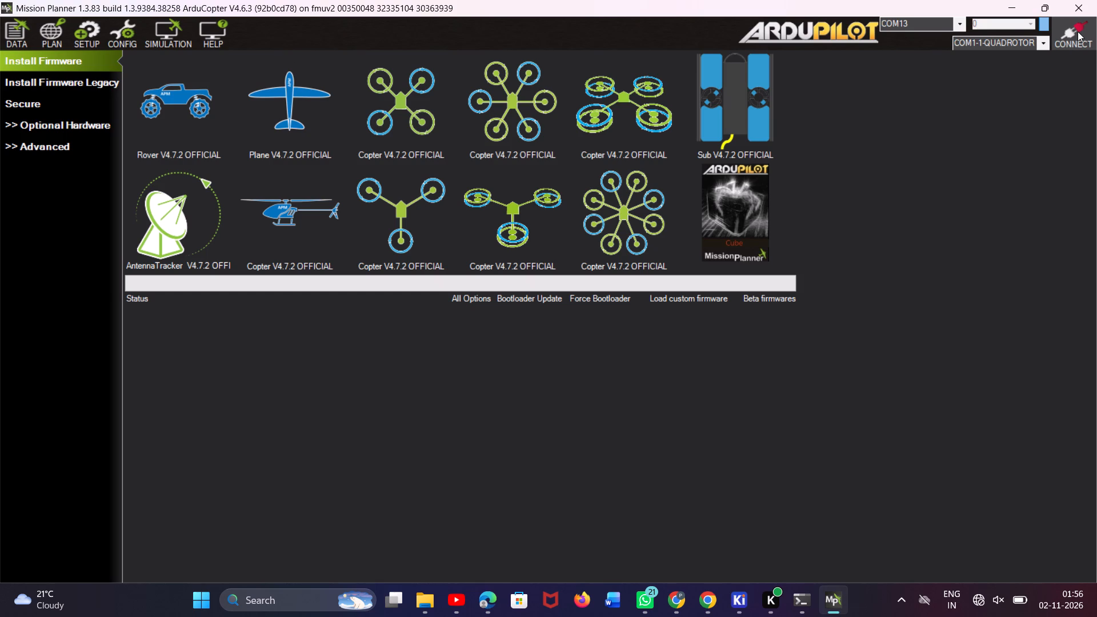
click(1078, 31)
double_click(1071, 28)
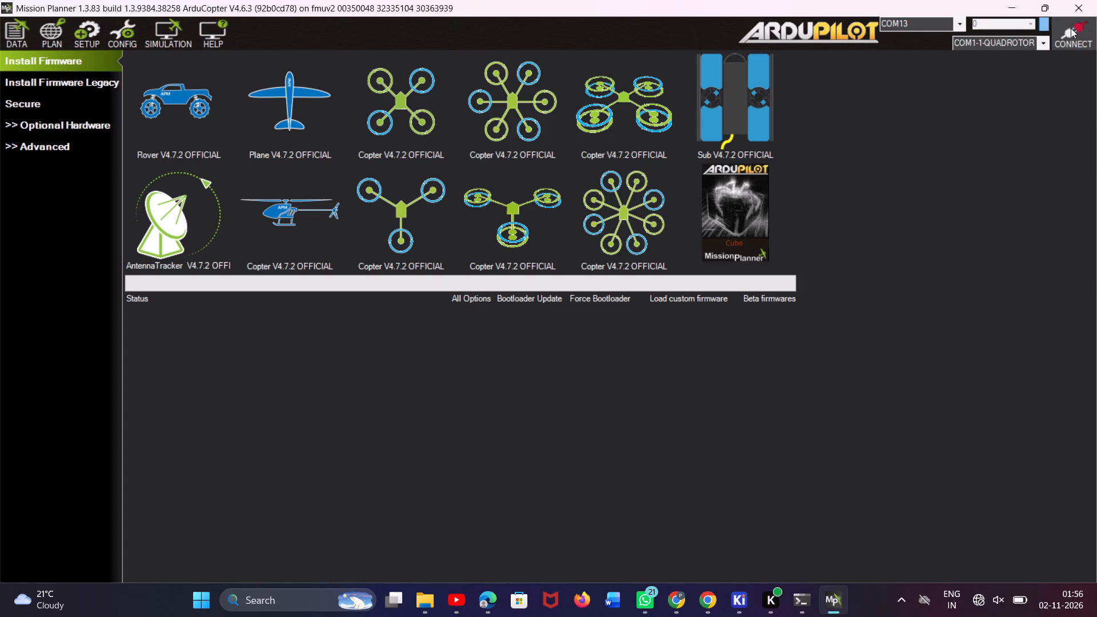